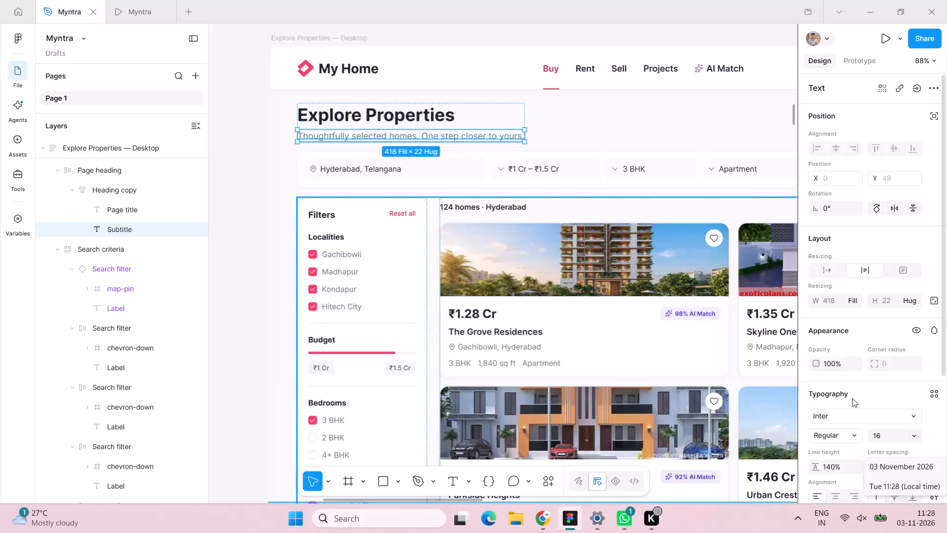
# Examine the Explore Properties desktop design down to its pagination, along with the surrounding tablet, mobile and Property Details frames.
pyautogui.scroll(-1, 516, 332)
pyautogui.hscroll(-1, 516, 332)
pyautogui.scroll(-1, 516, 332)
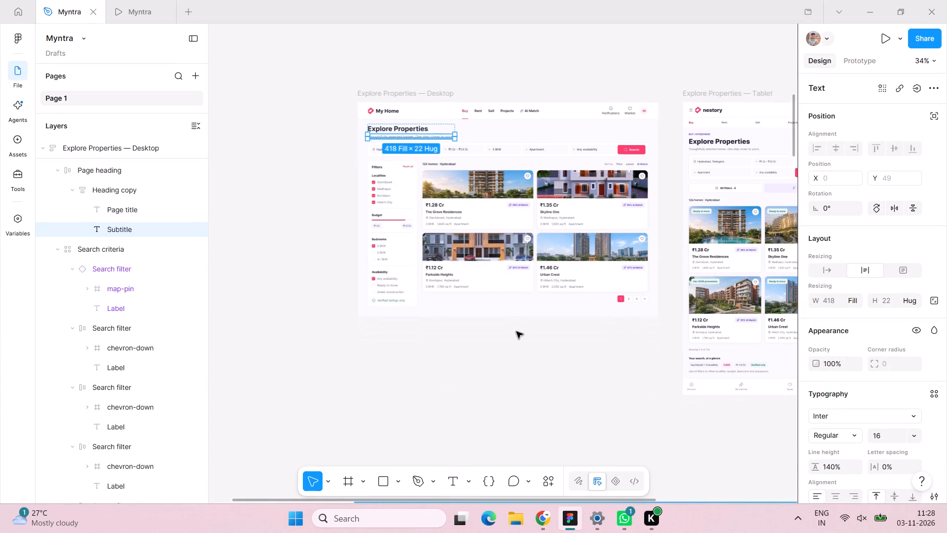
pyautogui.scroll(-2, 516, 332)
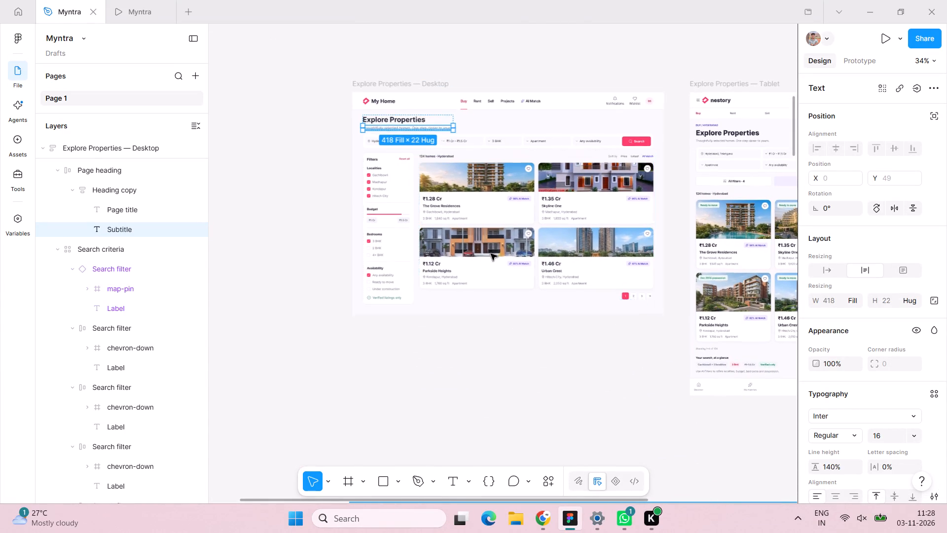
pyautogui.hscroll(-1, 490, 254)
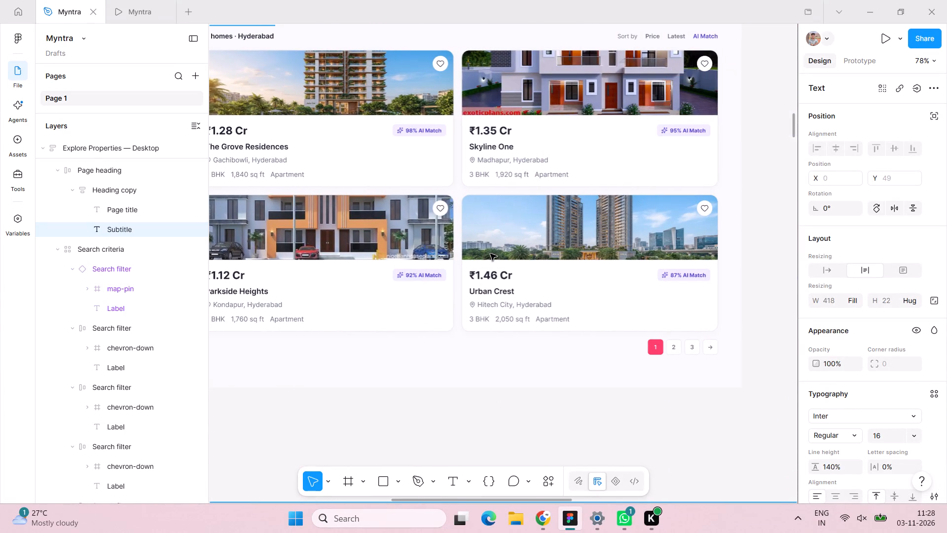
pyautogui.hscroll(-2, 490, 254)
pyautogui.scroll(-3, 490, 254)
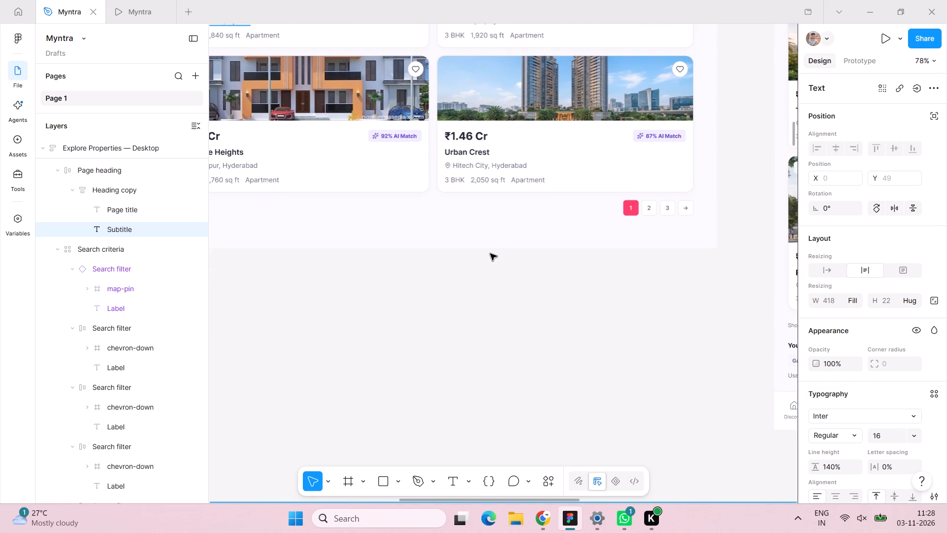
pyautogui.scroll(-1, 490, 254)
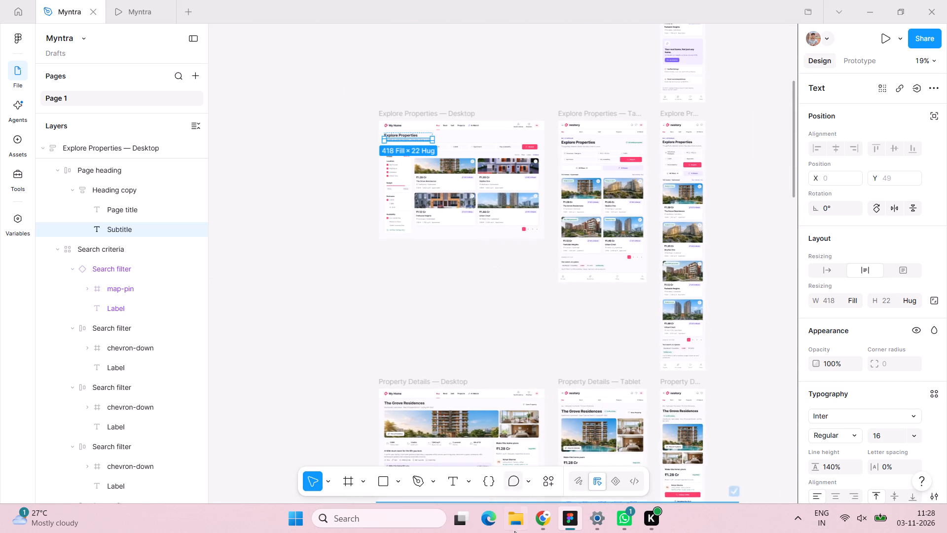
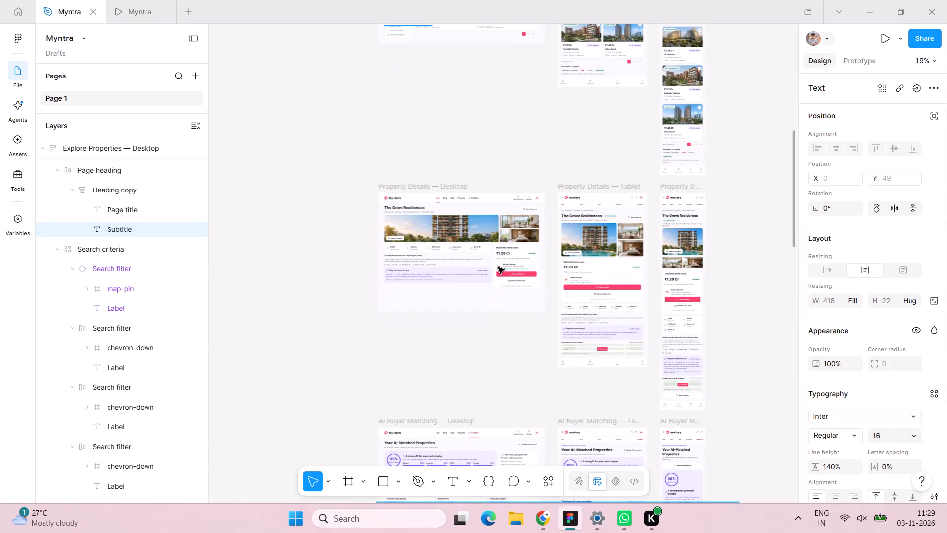
# Shift the Skyline One card's photo down within its crop on the Explore Properties desktop page, pushing the exoticplans.com watermark out of the frame.
pyautogui.scroll(12, 498, 267)
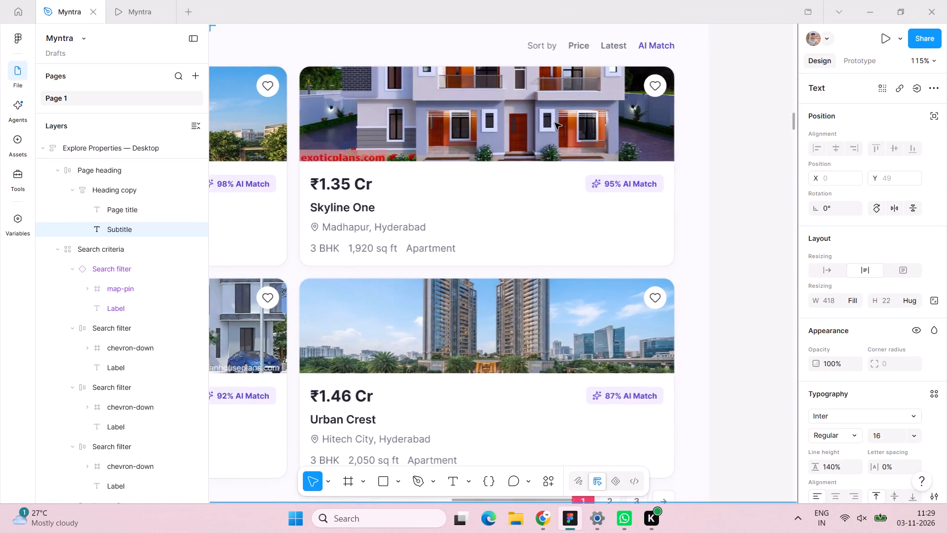
pyautogui.doubleClick(555, 123)
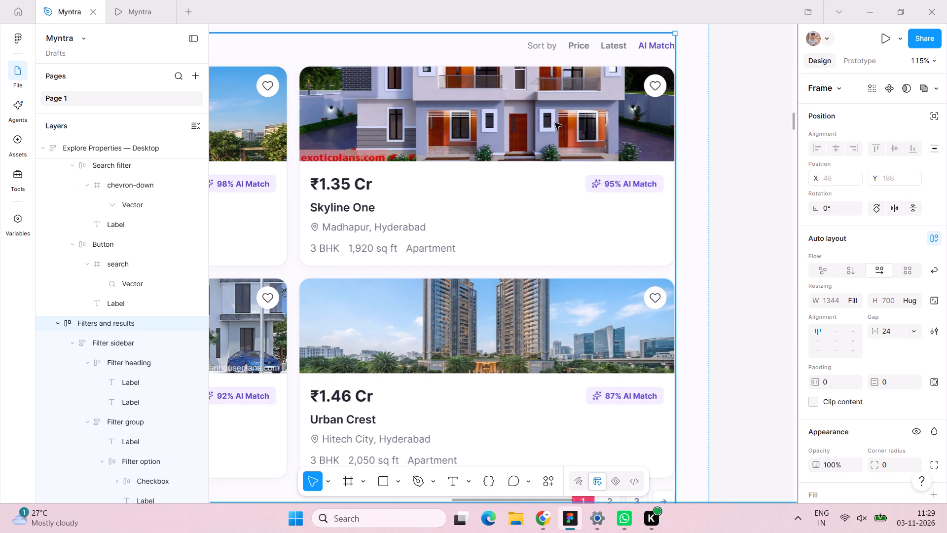
pyautogui.doubleClick(555, 123)
pyautogui.doubleClick(556, 123)
pyautogui.doubleClick(556, 123)
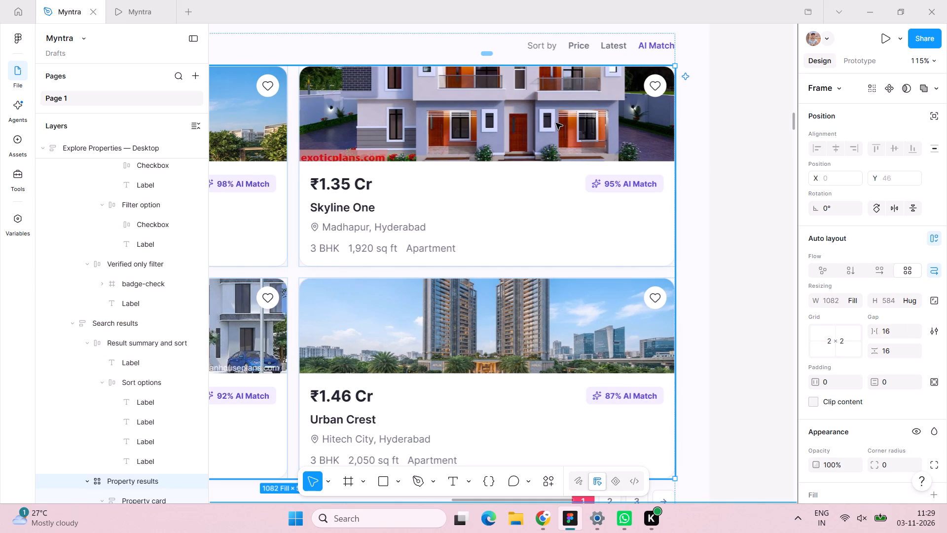
pyautogui.doubleClick(556, 123)
pyautogui.doubleClick(556, 123)
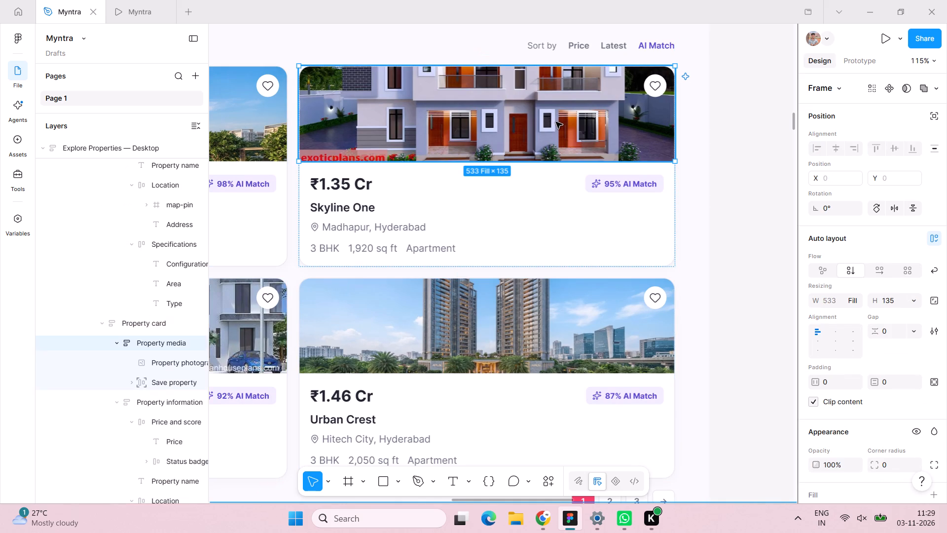
pyautogui.doubleClick(556, 122)
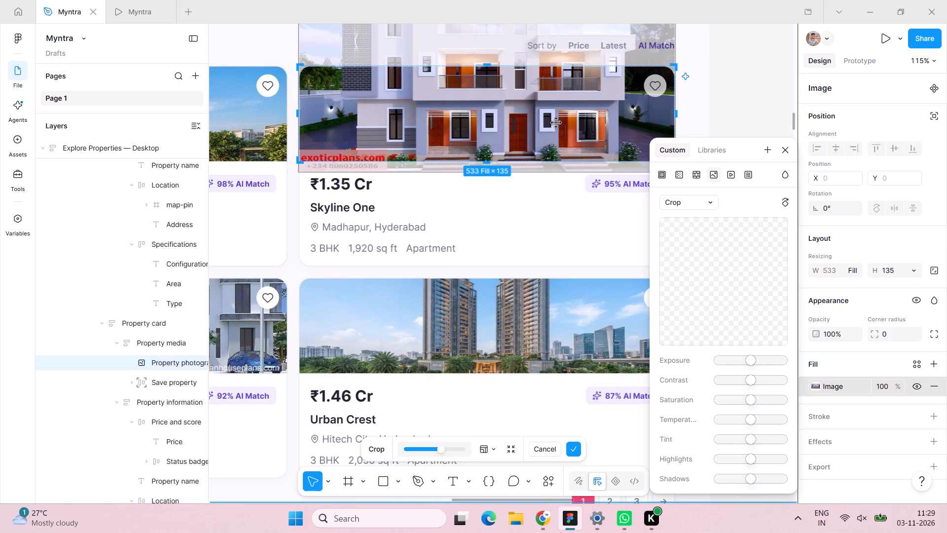
pyautogui.press('Down')
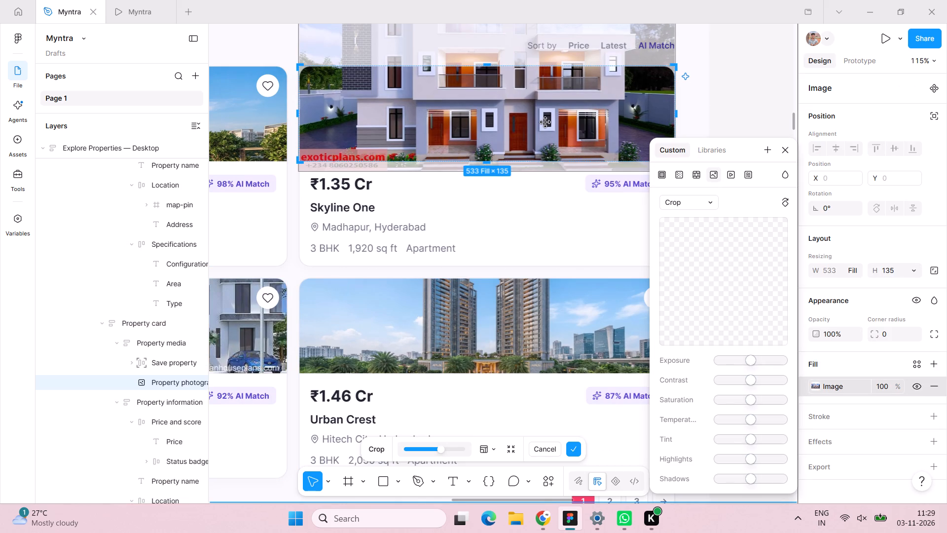
pyautogui.press('Down')
pyautogui.press('Up')
pyautogui.press('Up')
pyautogui.press('Up')
pyautogui.press('Up')
pyautogui.press('Up')
pyautogui.press('Up')
pyautogui.press('Up')
pyautogui.press('Up')
pyautogui.press('Up')
pyautogui.press('Up')
pyautogui.press('Up')
pyautogui.press('Up')
pyautogui.press('Up')
pyautogui.press('Up')
pyautogui.press('Up')
pyautogui.press('Up')
pyautogui.press('Up')
pyautogui.press('Up')
pyautogui.press('Up')
pyautogui.press('Up')
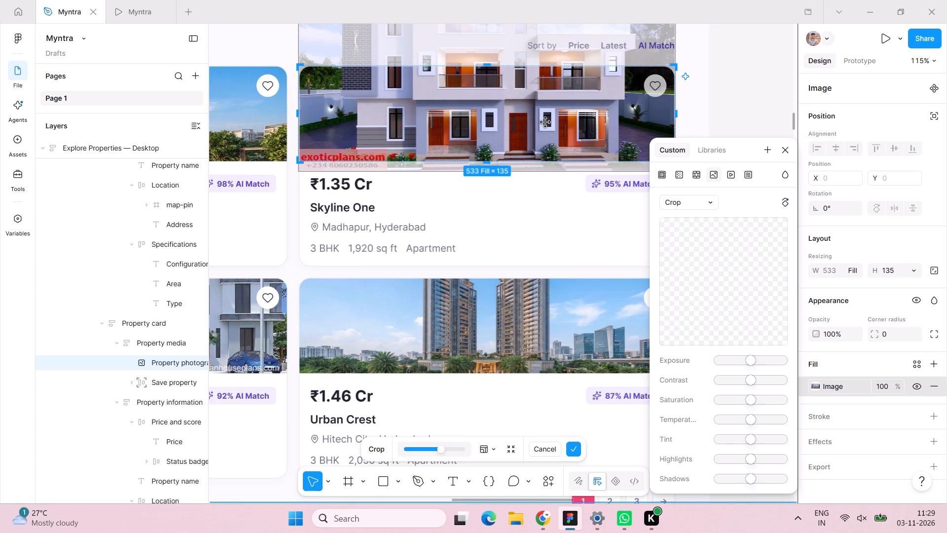
pyautogui.press('Up')
pyautogui.press('Up')
pyautogui.press('Up')
pyautogui.press('Up')
pyautogui.press('Up')
pyautogui.press('Up')
pyautogui.press('Up')
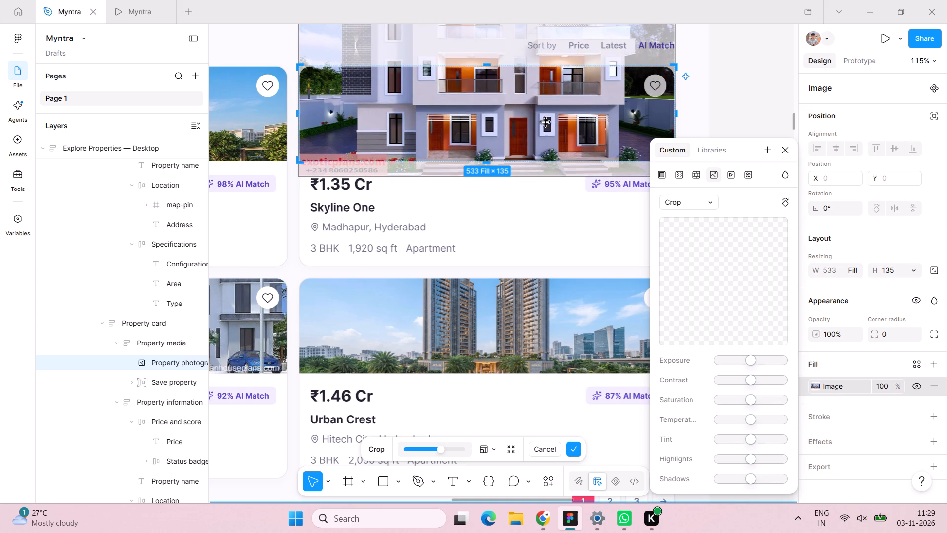
pyautogui.press('Up')
pyautogui.press('Up')
pyautogui.press('Up')
pyautogui.press('Up')
pyautogui.press('Up')
pyautogui.press('Up')
pyautogui.press('Up')
pyautogui.press('Up')
pyautogui.press('Up')
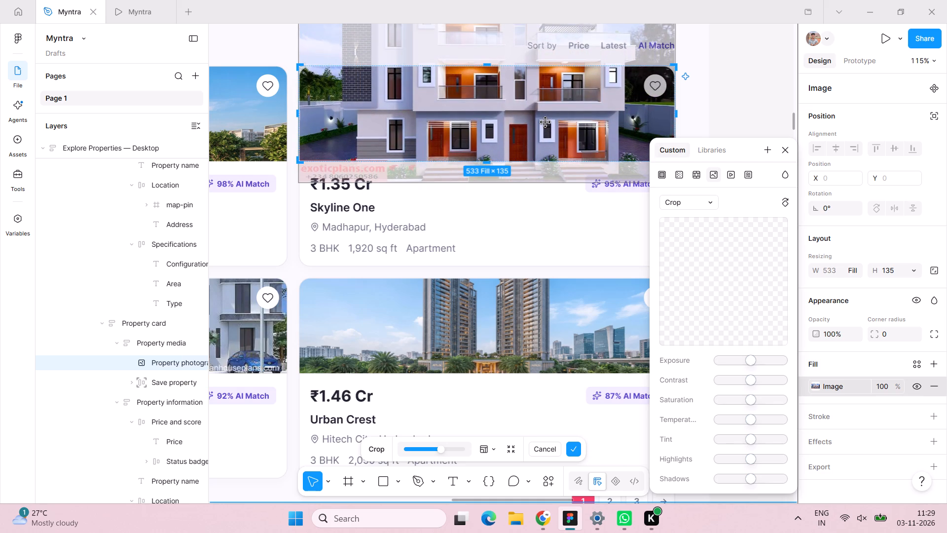
pyautogui.press('Up')
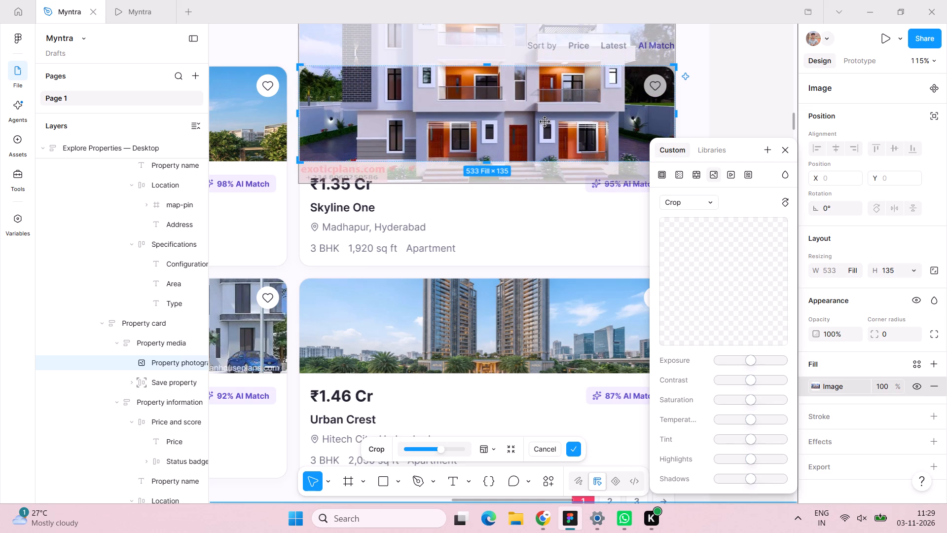
pyautogui.click(734, 89)
pyautogui.click(734, 88)
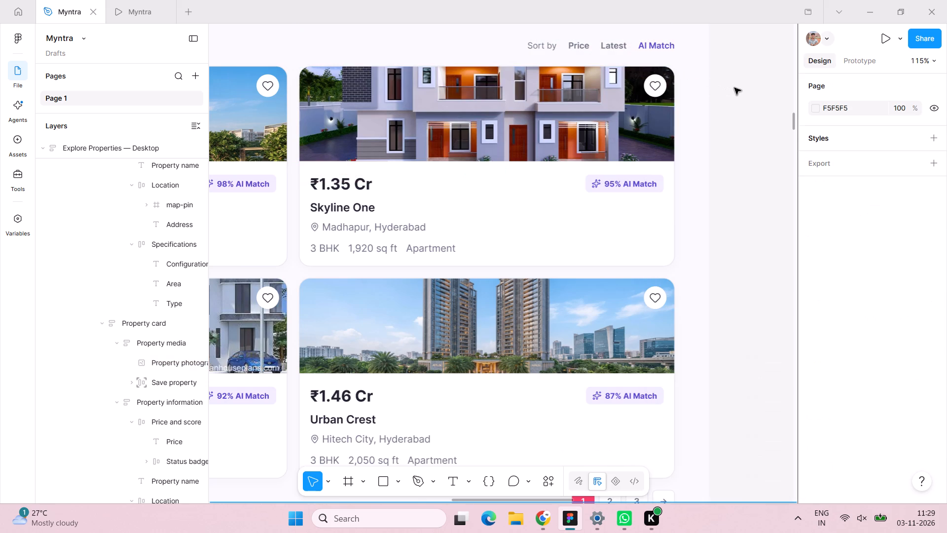
# Examine the Explore Properties desktop page from its header down to the pagination, including the four property card photos.
pyautogui.scroll(-1, 689, 83)
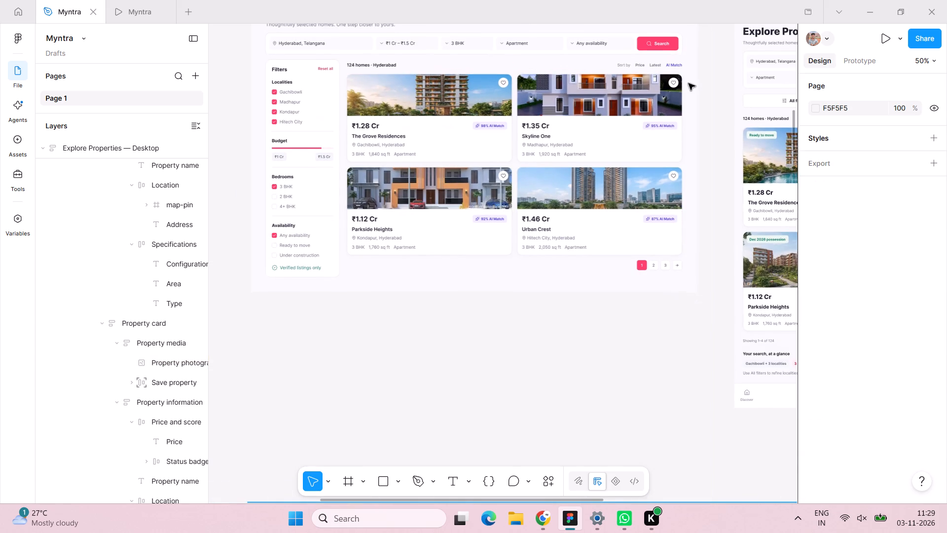
pyautogui.scroll(-1, 689, 83)
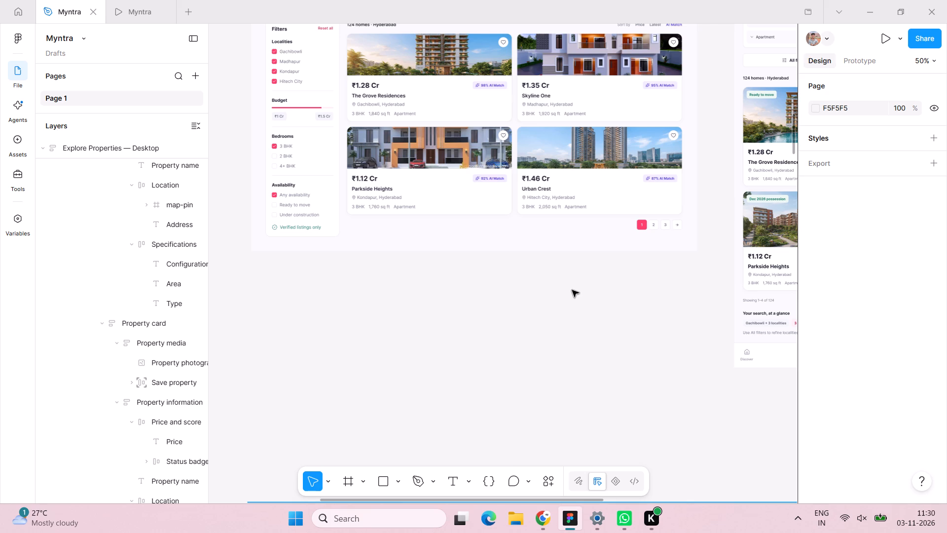
pyautogui.scroll(1, 520, 352)
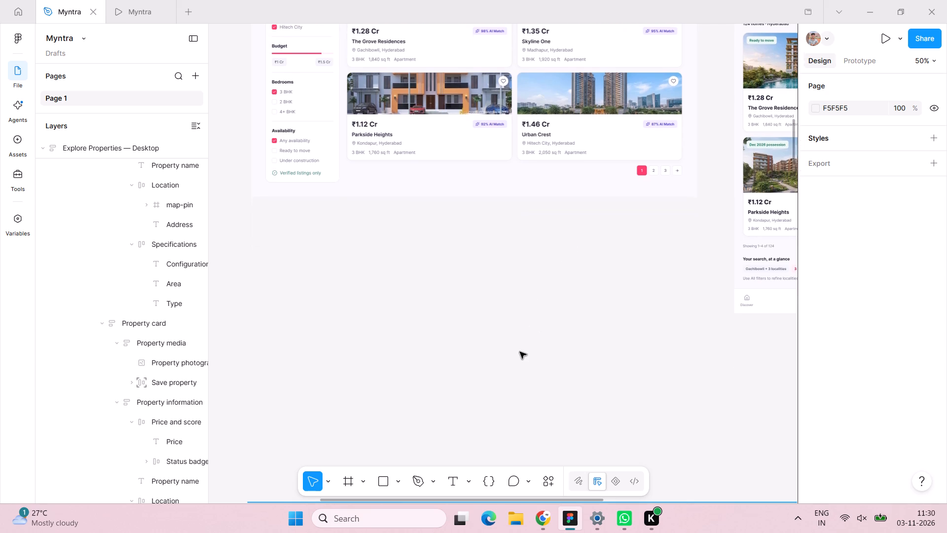
pyautogui.scroll(3, 520, 352)
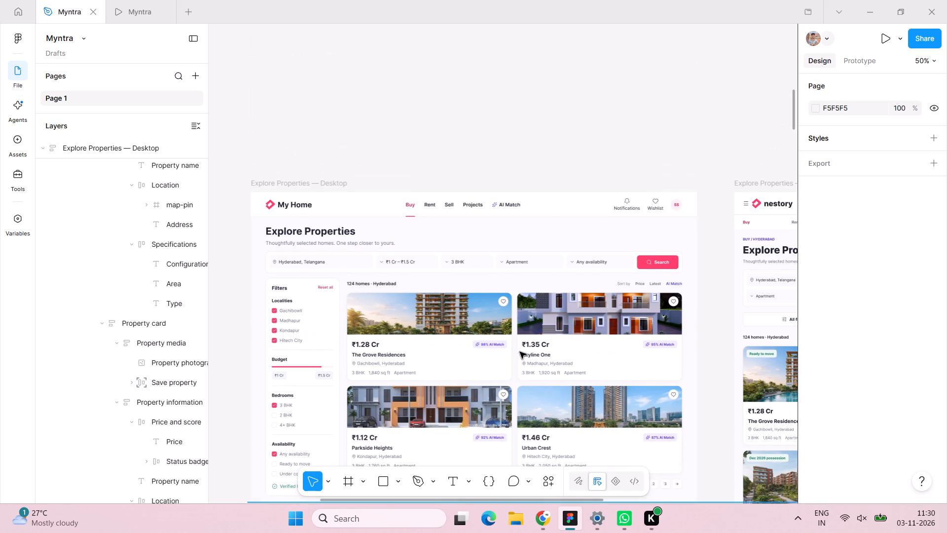
pyautogui.scroll(-1, 520, 352)
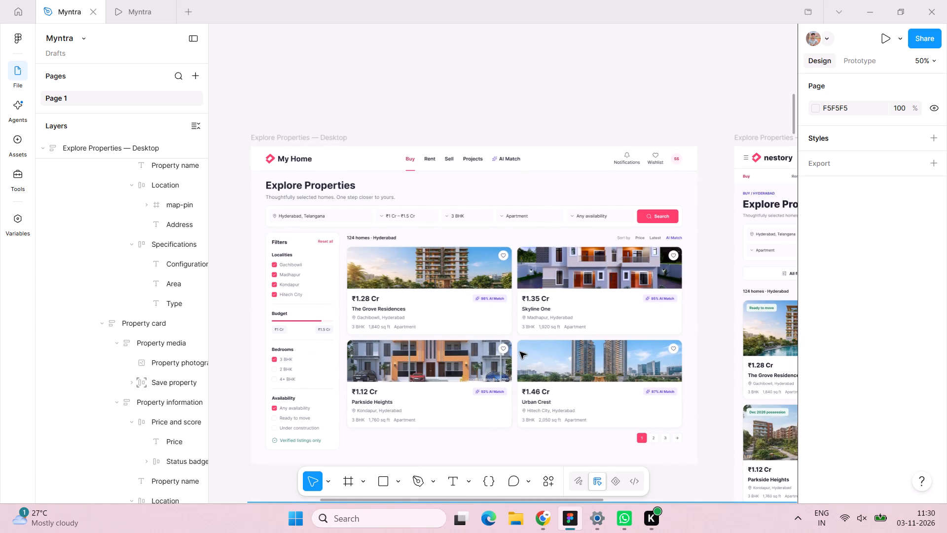
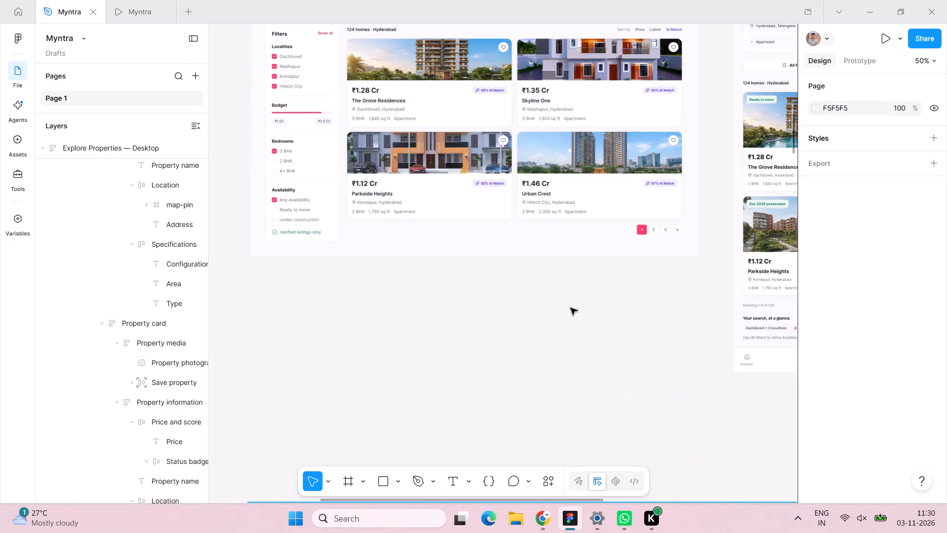
# Examine the Property Details desktop page and the AI Buyer Matching desktop page, including its three matched property cards.
pyautogui.scroll(-11, 559, 325)
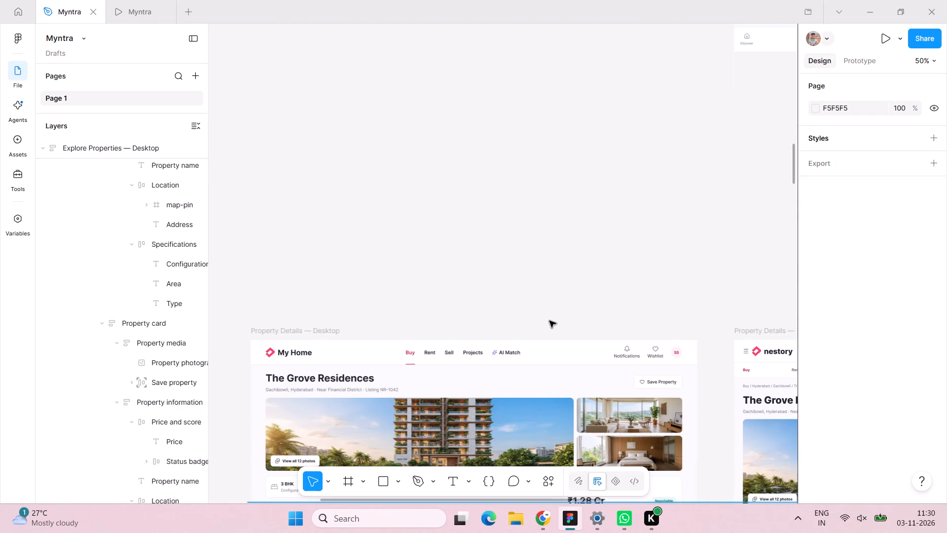
pyautogui.scroll(-13, 550, 320)
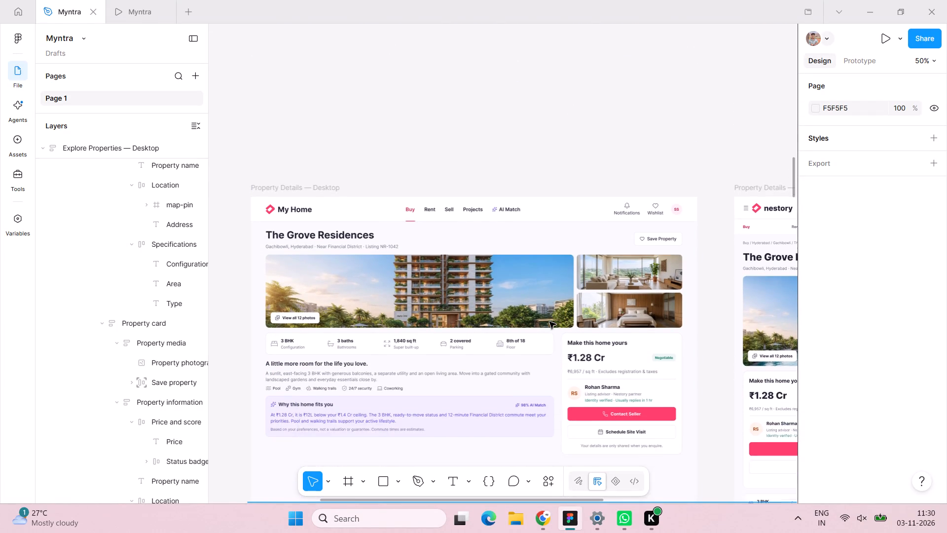
pyautogui.scroll(-8, 549, 322)
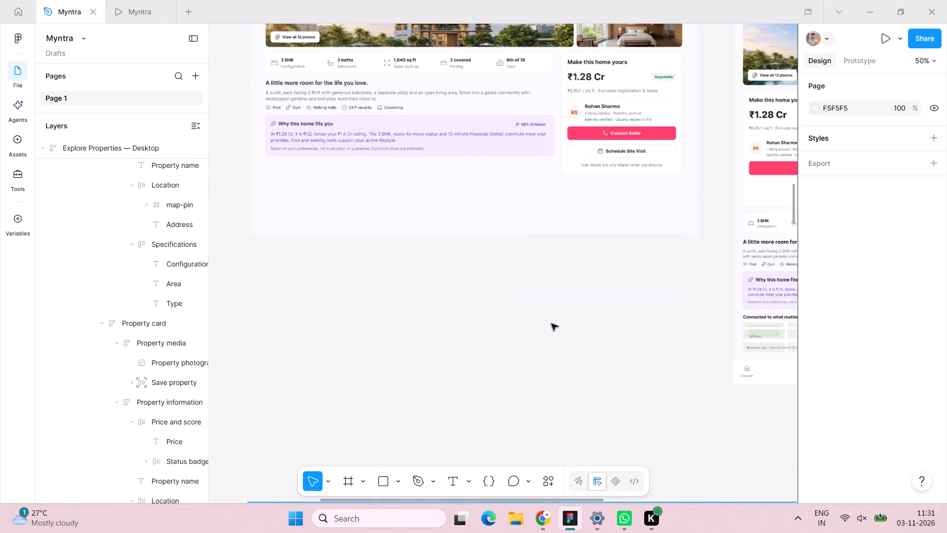
pyautogui.scroll(-14, 551, 324)
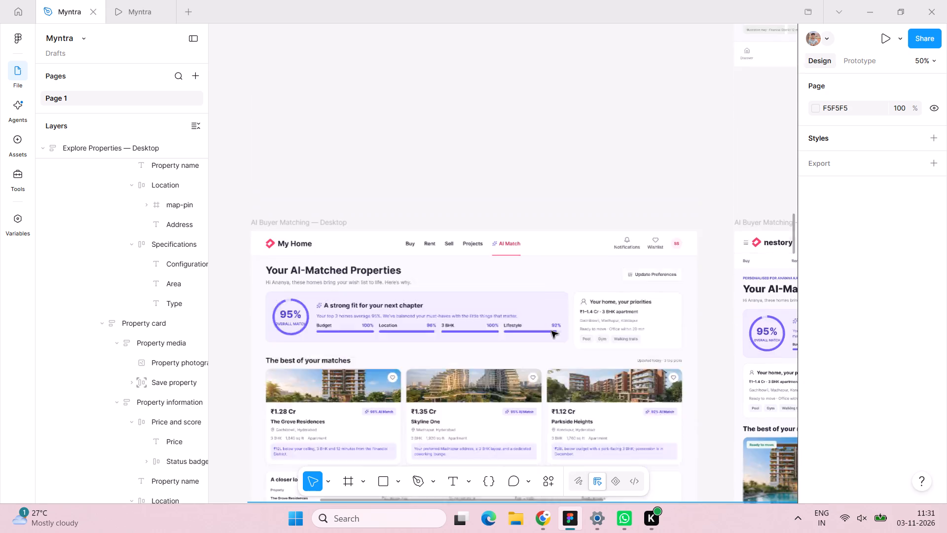
pyautogui.scroll(-2, 552, 331)
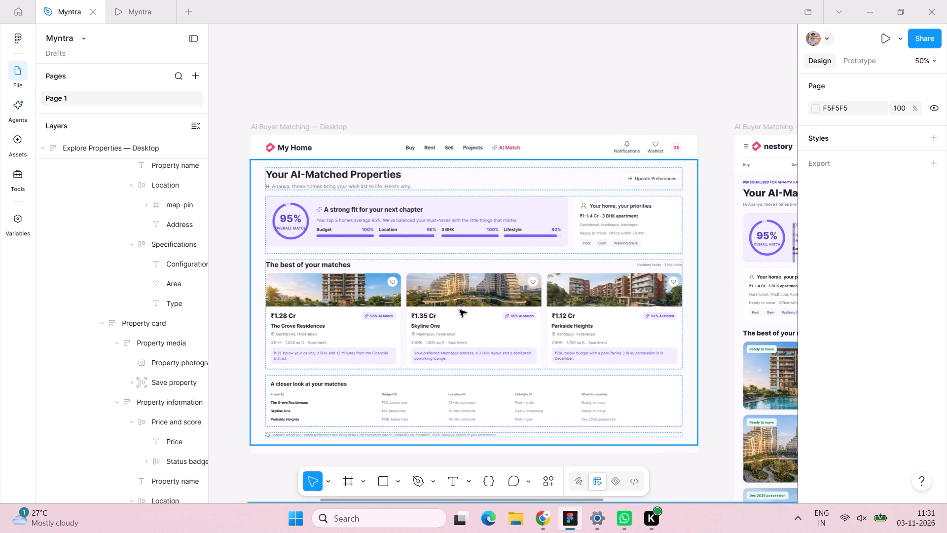
# Replace the Skyline One card's photo on the AI Buyer Matching desktop page with the 6 Flats-017 image copied from Pinterest in Chrome.
pyautogui.hotkey('alt', 'Tab')
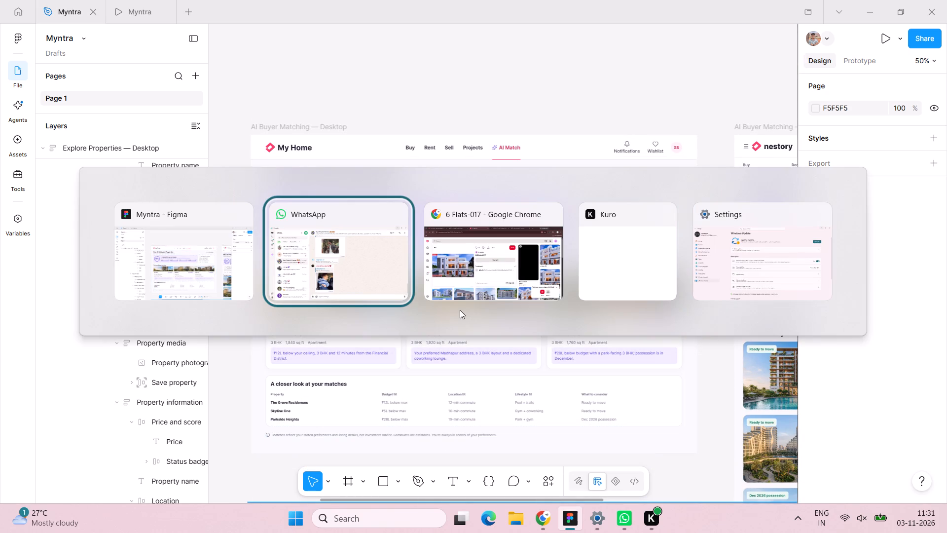
pyautogui.hotkey('alt', 'Tab')
pyautogui.rightClick(223, 256)
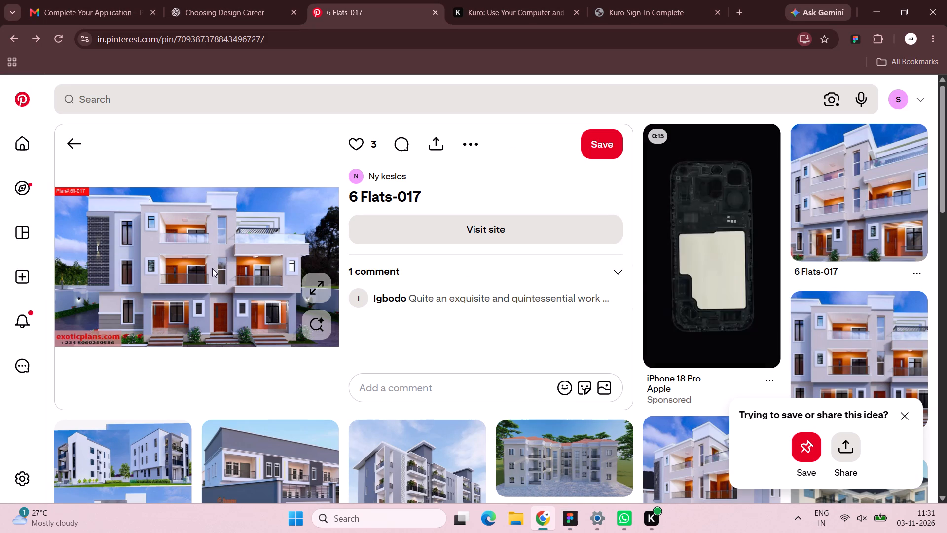
pyautogui.click(255, 313)
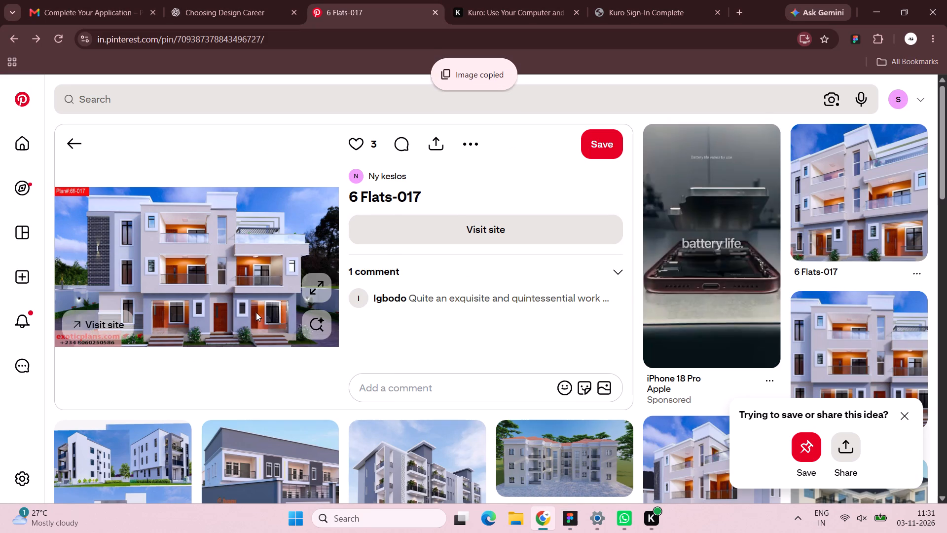
pyautogui.hotkey('alt', 'Tab')
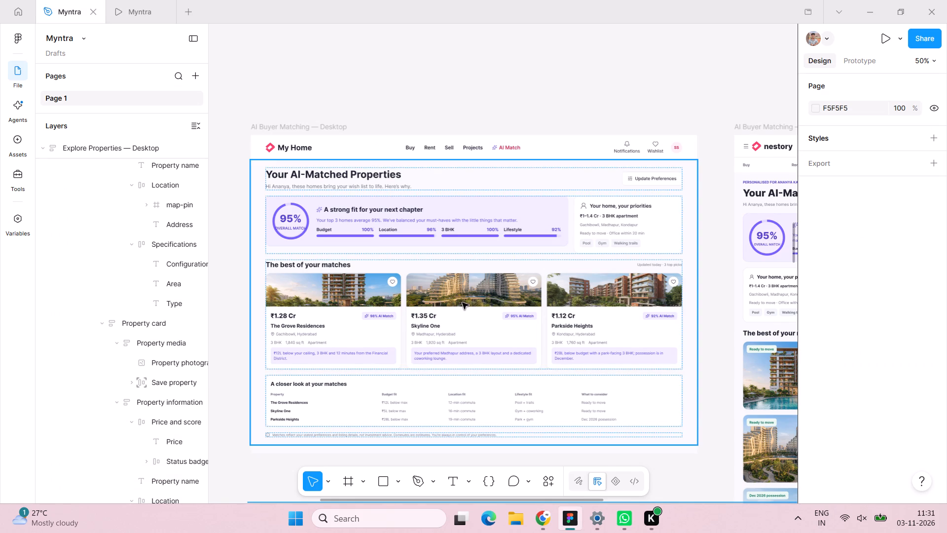
pyautogui.tripleClick(476, 298)
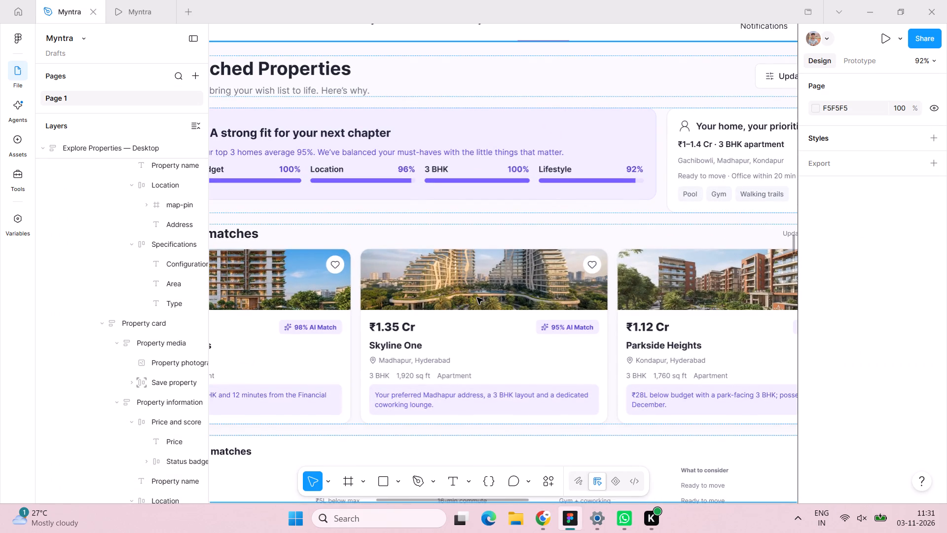
pyautogui.tripleClick(477, 298)
pyautogui.doubleClick(480, 297)
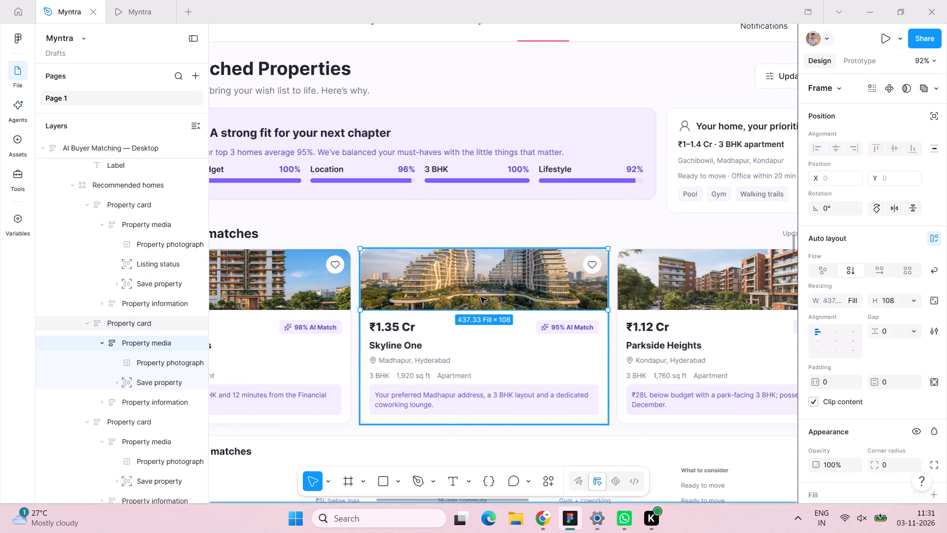
pyautogui.doubleClick(480, 297)
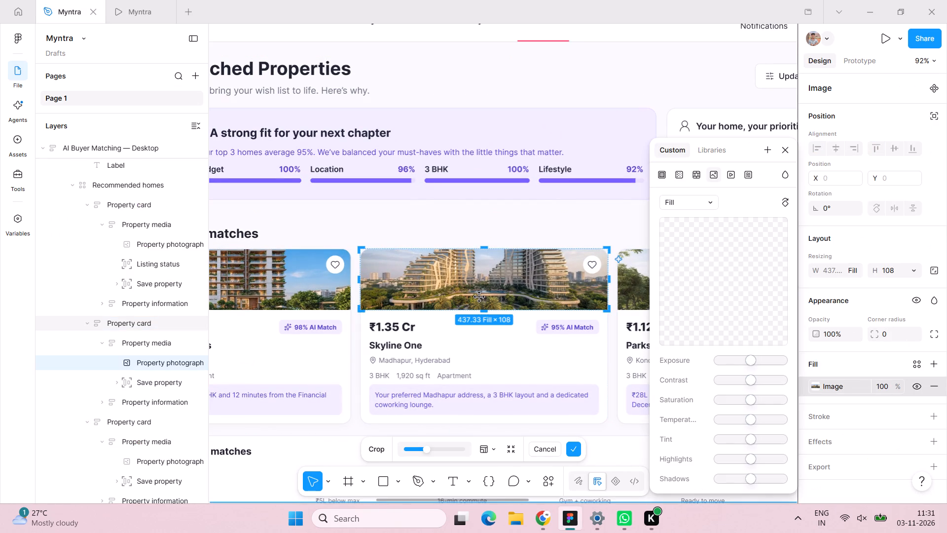
pyautogui.hotkey('ctrl', 'v')
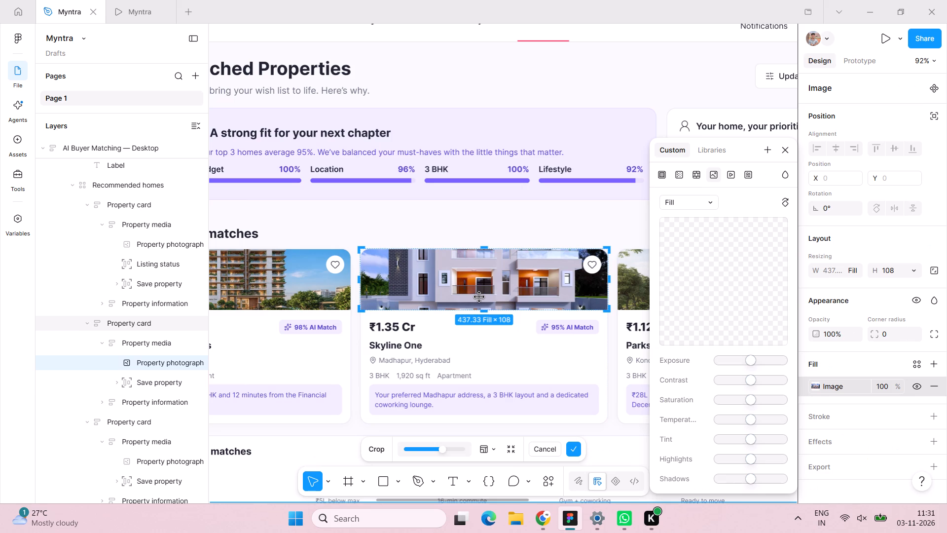
# Shift the Skyline One card's new photo up within its crop so the building's two lower floors fill the frame.
pyautogui.press('Up')
pyautogui.press('Up')
pyautogui.press('Up')
pyautogui.press('Up')
pyautogui.press('Up')
pyautogui.press('Up')
pyautogui.press('Up')
pyautogui.press('Up')
pyautogui.moveTo(476, 295); pyautogui.dragTo(478, 289)
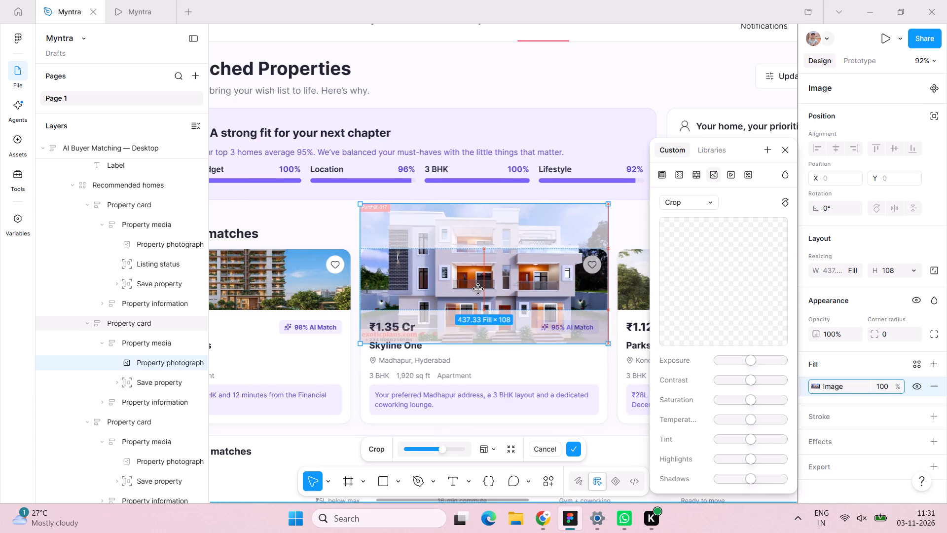
pyautogui.moveTo(478, 289); pyautogui.dragTo(481, 275)
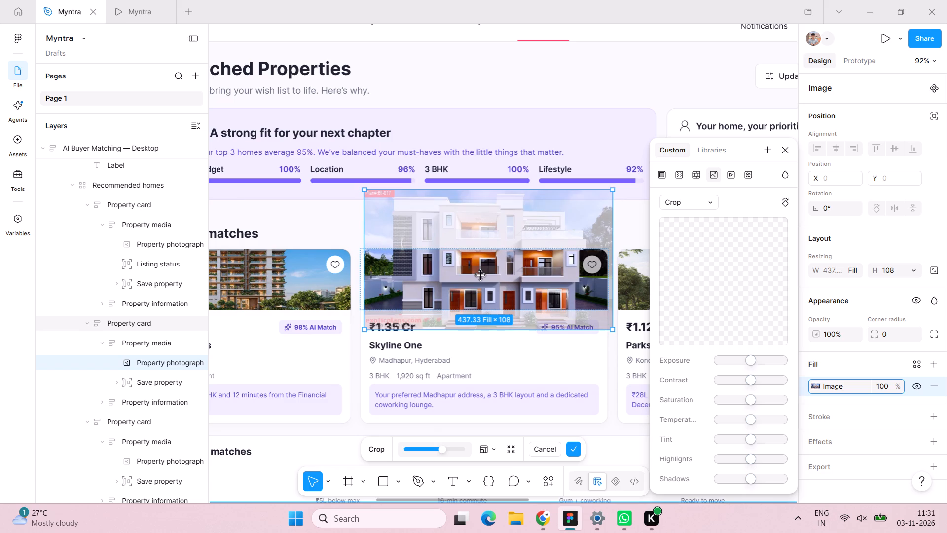
pyautogui.moveTo(481, 275); pyautogui.dragTo(479, 273)
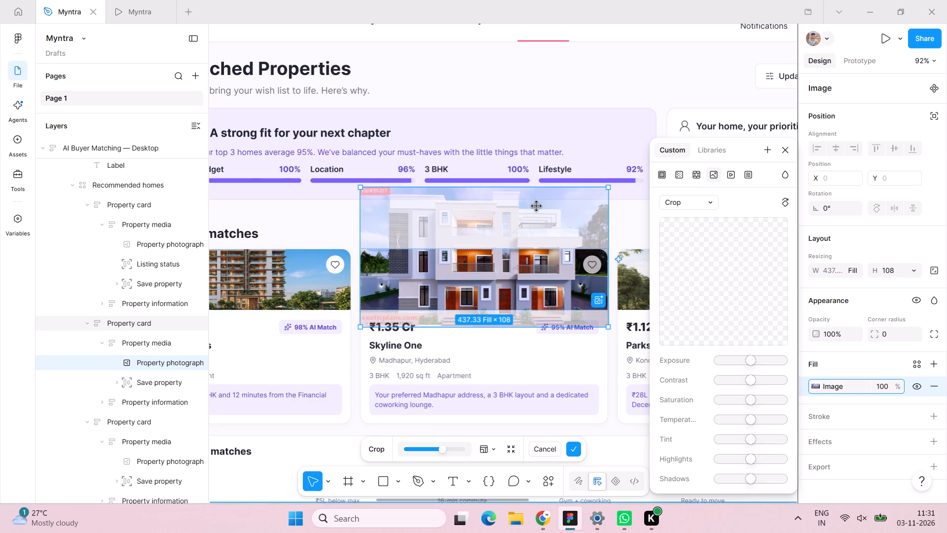
pyautogui.click(658, 76)
# Switch to Chrome and return from the 6 Flats-017 pins to the Pinterest search results for home flats.
pyautogui.hscroll(-1, 616, 214)
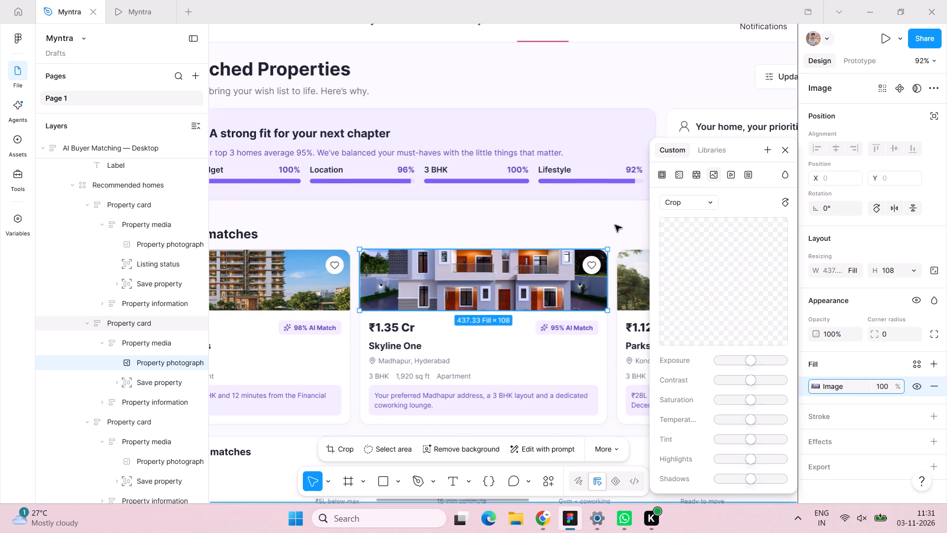
pyautogui.hscroll(-3, 615, 225)
pyautogui.scroll(2, 602, 232)
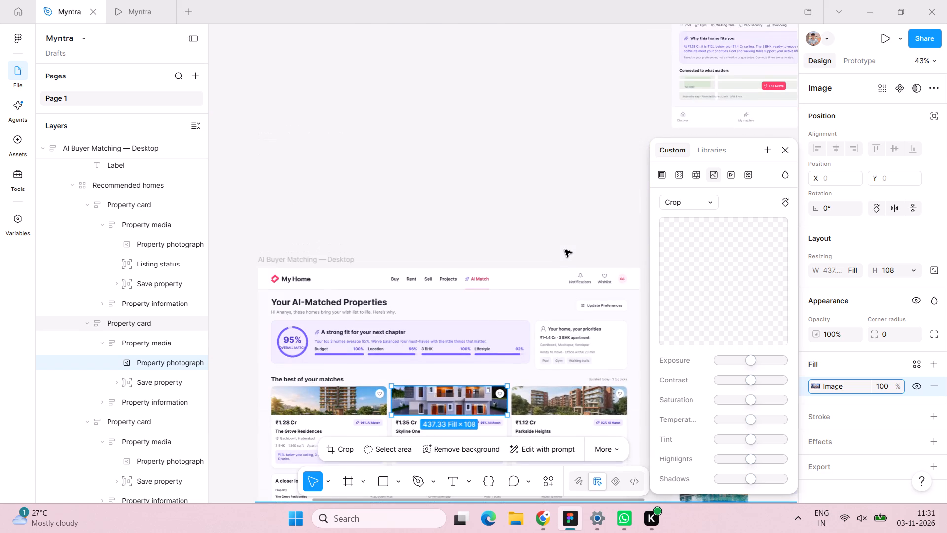
pyautogui.hotkey('alt', 'Tab')
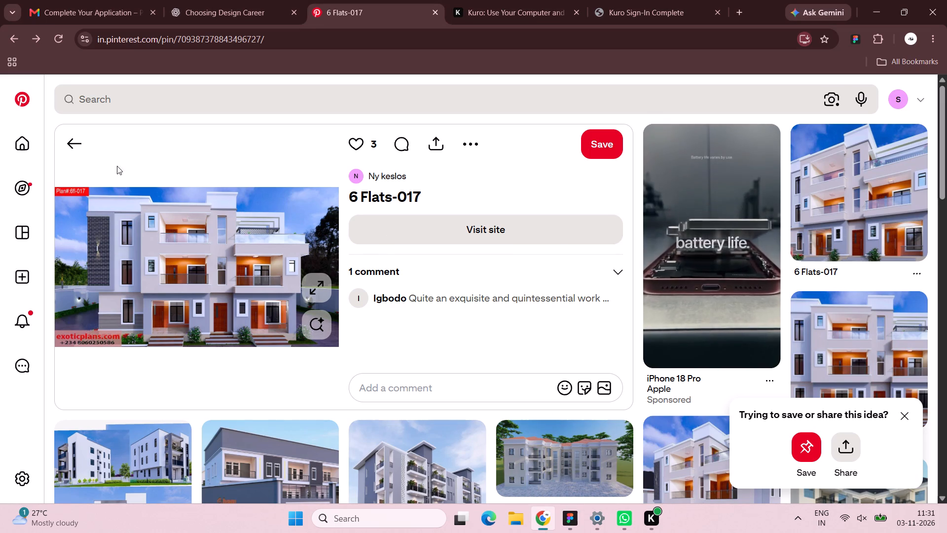
pyautogui.click(73, 152)
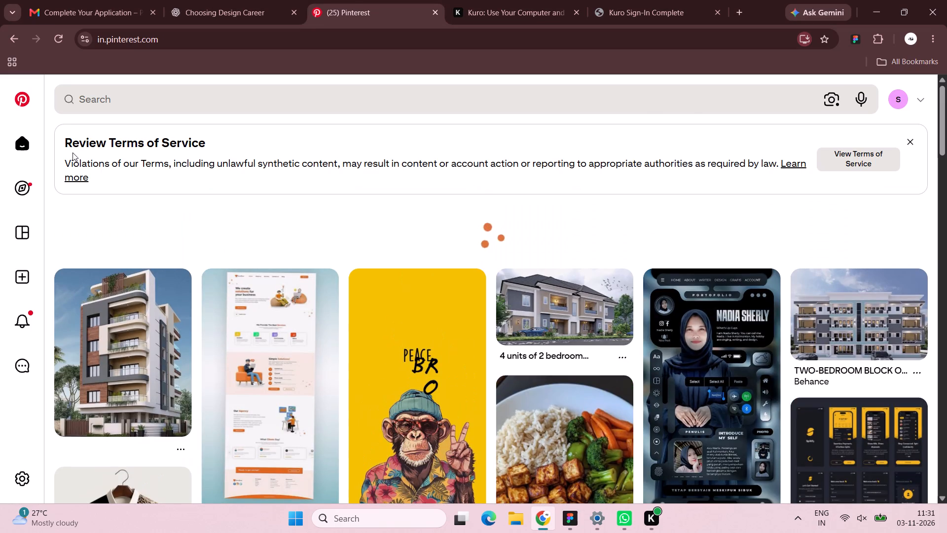
pyautogui.click(6, 36)
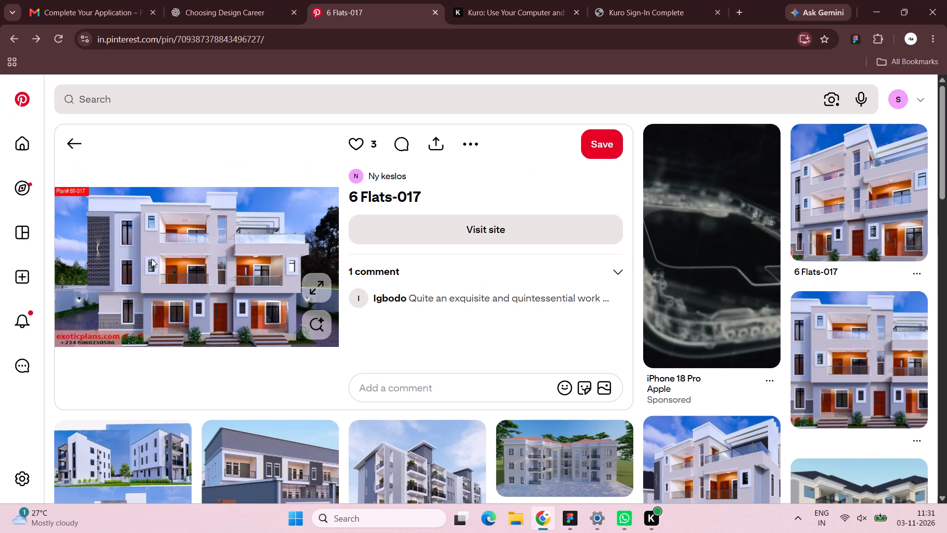
pyautogui.click(20, 37)
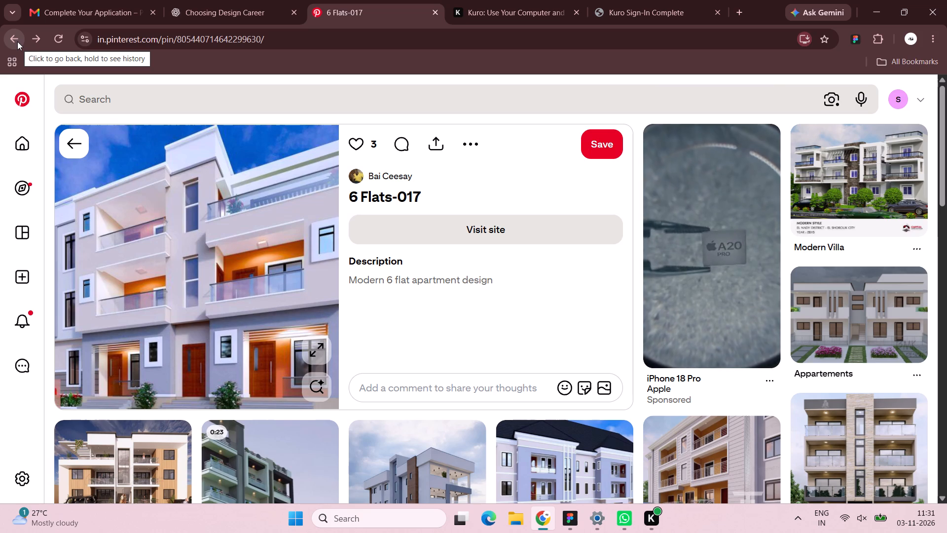
pyautogui.click(16, 42)
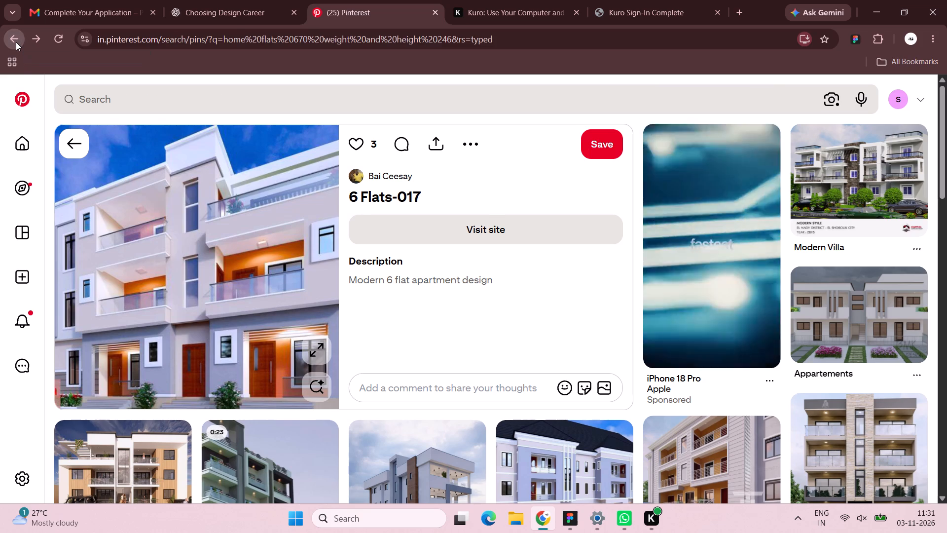
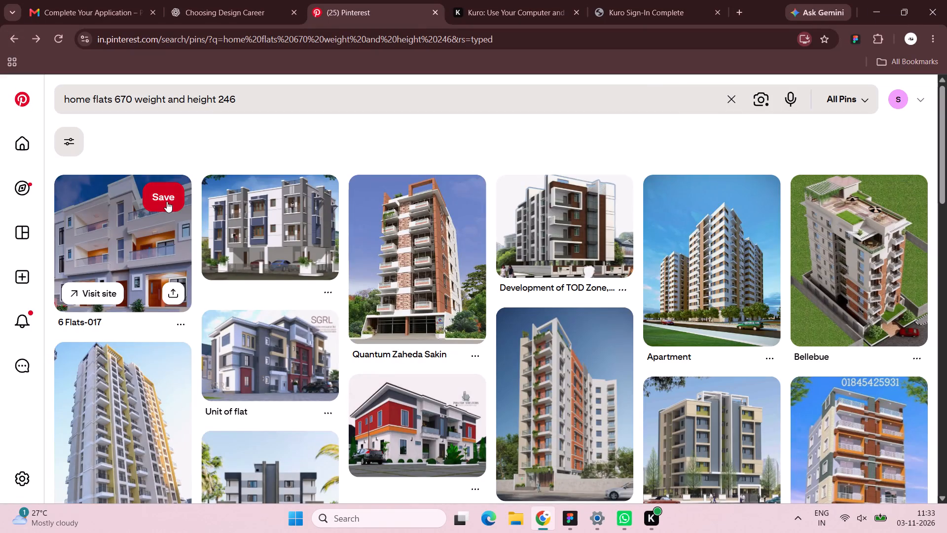
# Look back through the Pinterest results for home flats and home flat design, and the 6 Flats-017 pins, for building photos.
pyautogui.scroll(-8, 167, 201)
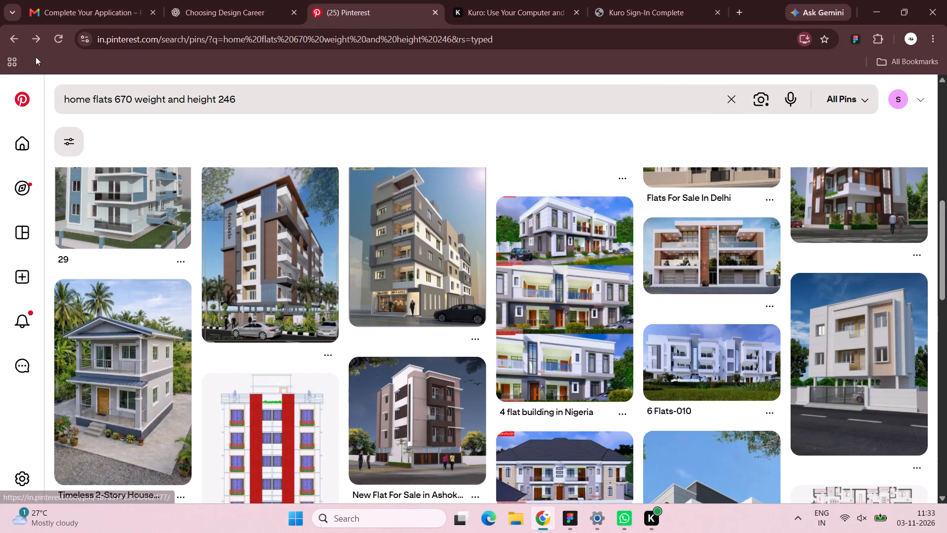
pyautogui.click(15, 42)
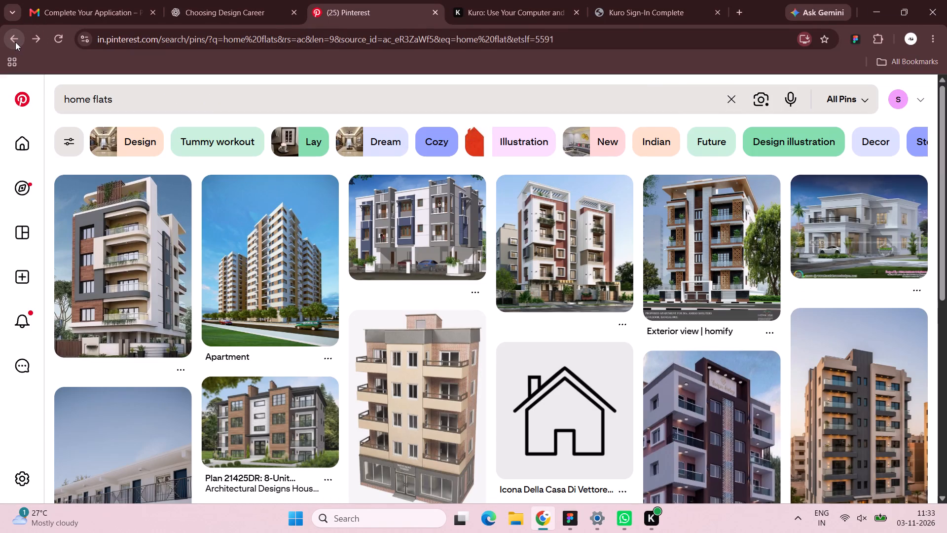
pyautogui.click(15, 42)
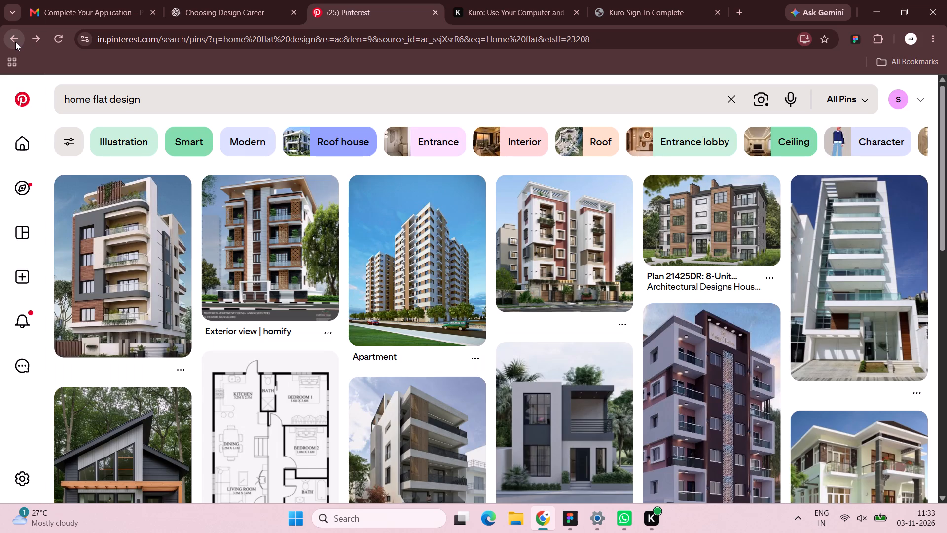
pyautogui.click(15, 42)
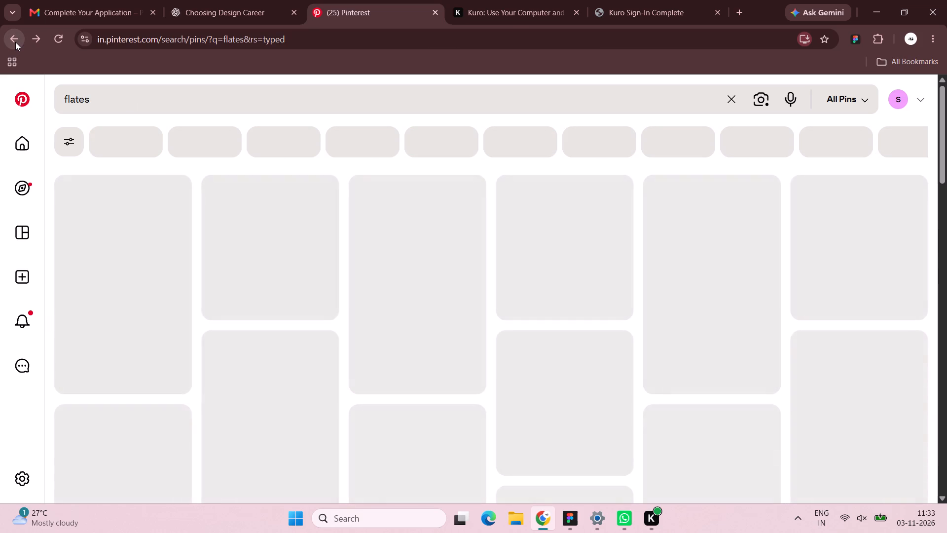
pyautogui.click(41, 42)
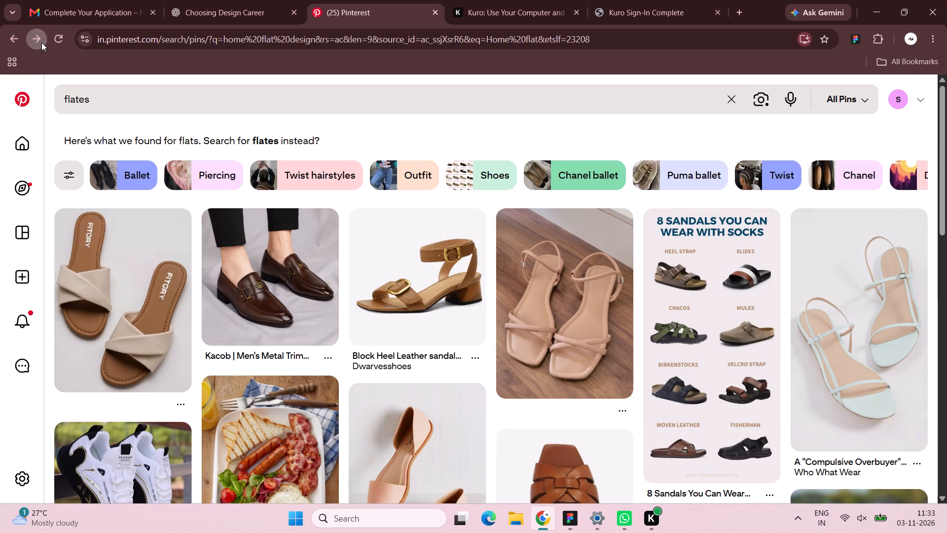
pyautogui.click(41, 42)
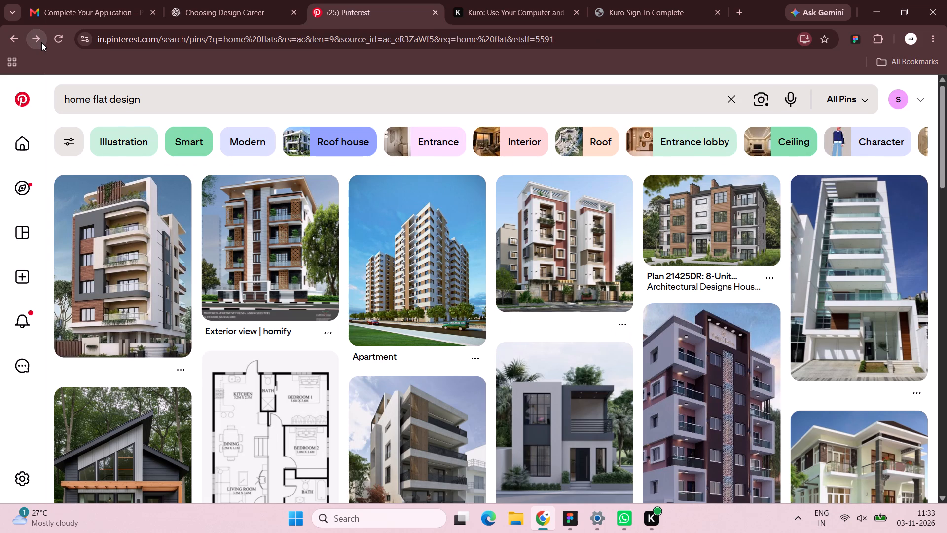
pyautogui.click(41, 42)
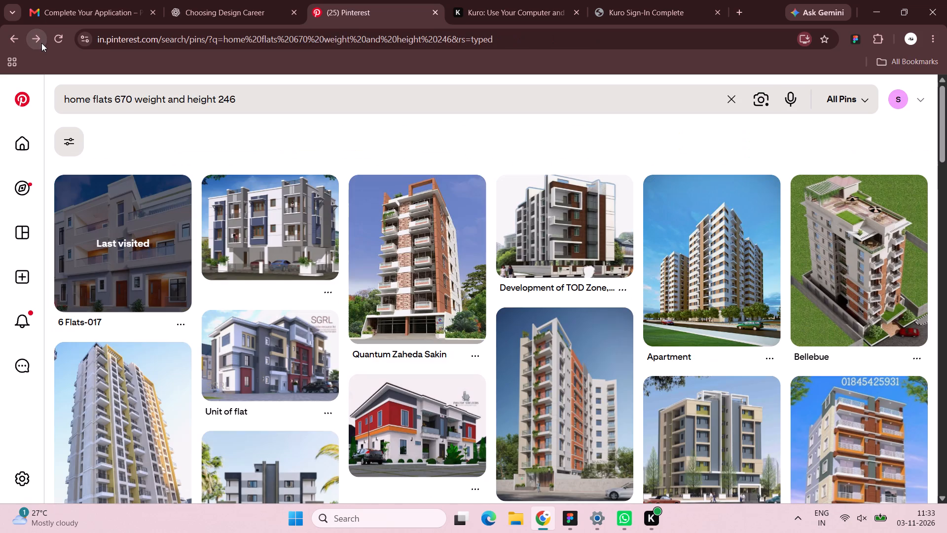
pyautogui.click(41, 43)
pyautogui.click(41, 43)
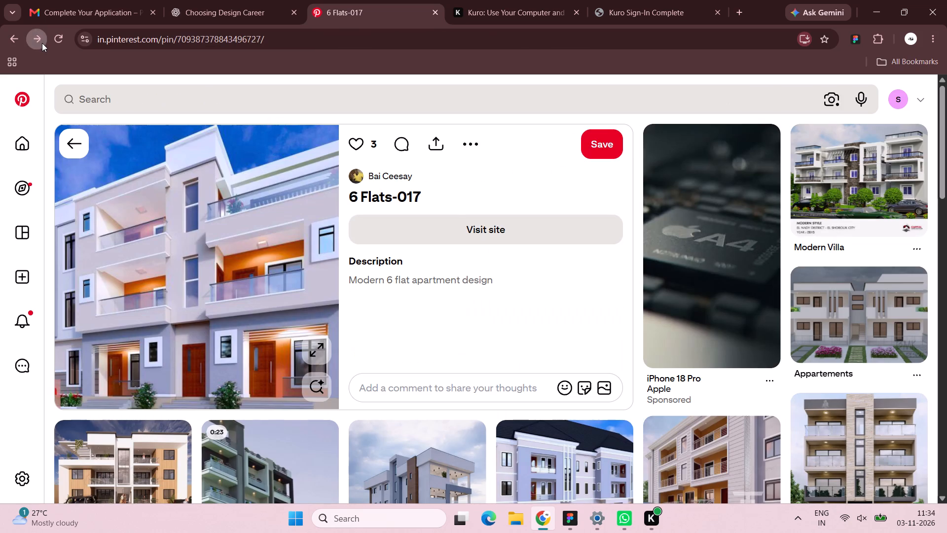
pyautogui.click(42, 43)
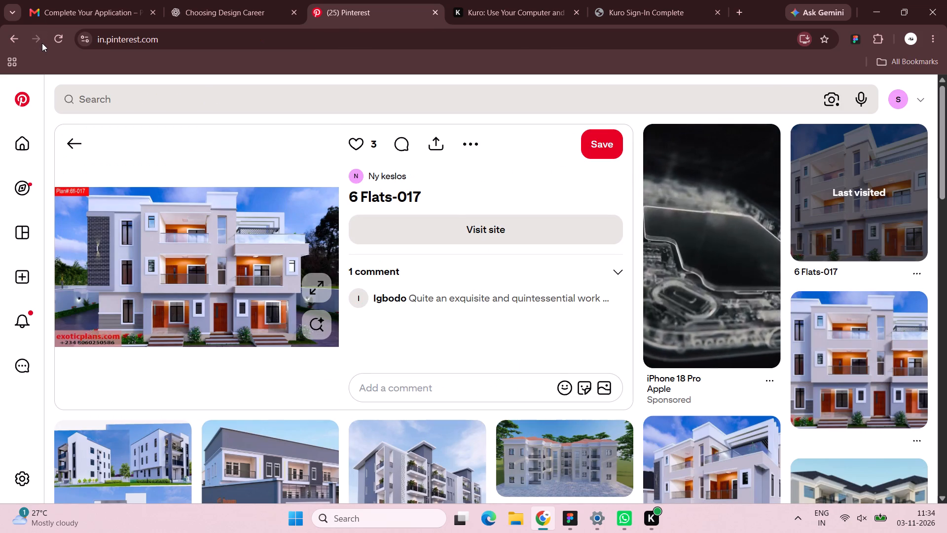
pyautogui.click(42, 43)
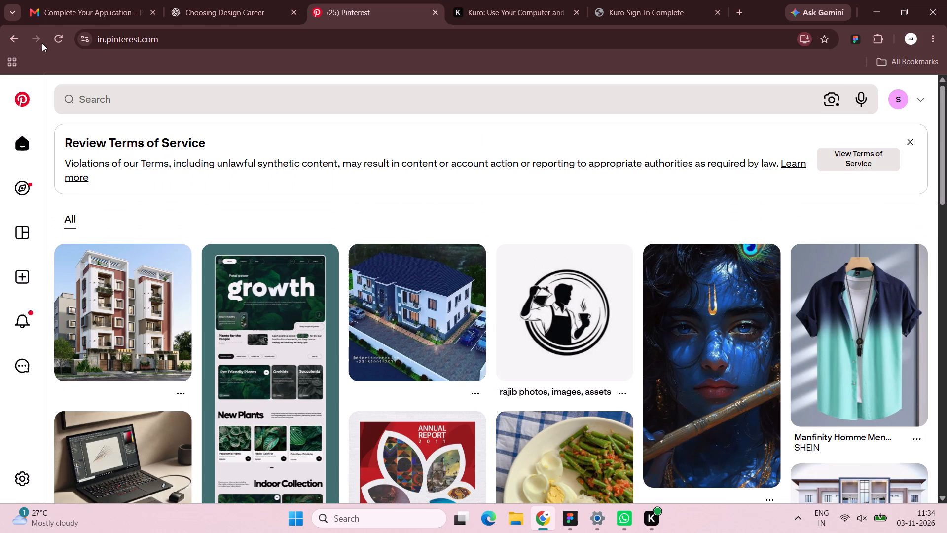
# Browse the Pinterest home feed for further apartment building photos.
pyautogui.scroll(-6, 303, 230)
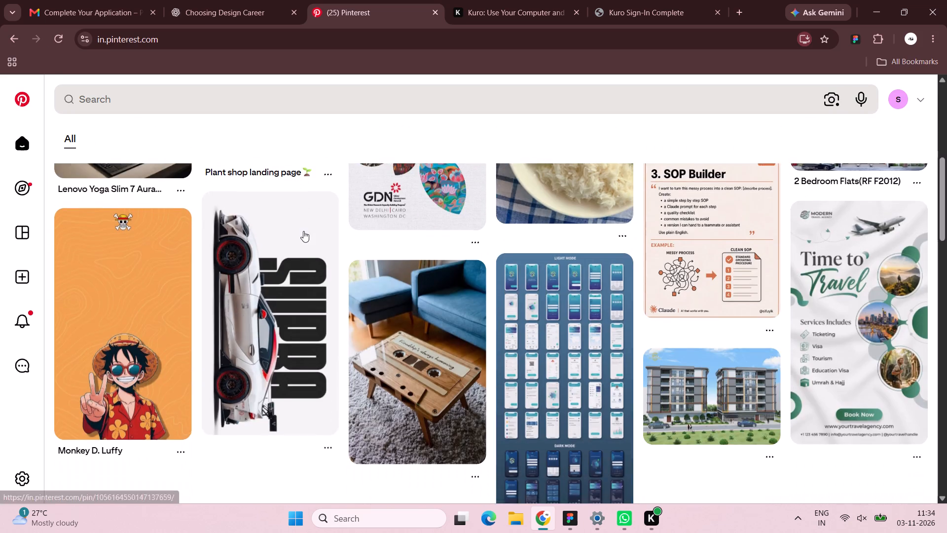
pyautogui.scroll(-9, 303, 231)
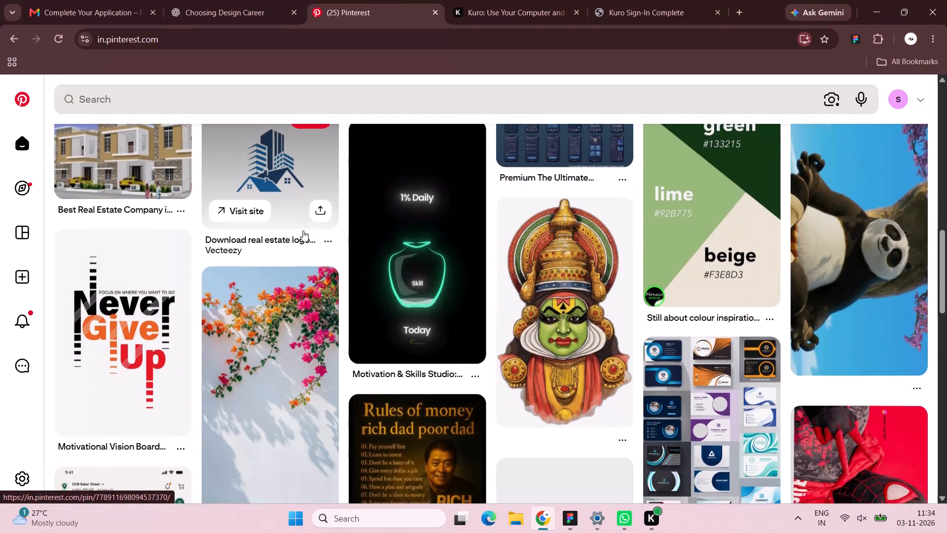
pyautogui.scroll(-8, 303, 230)
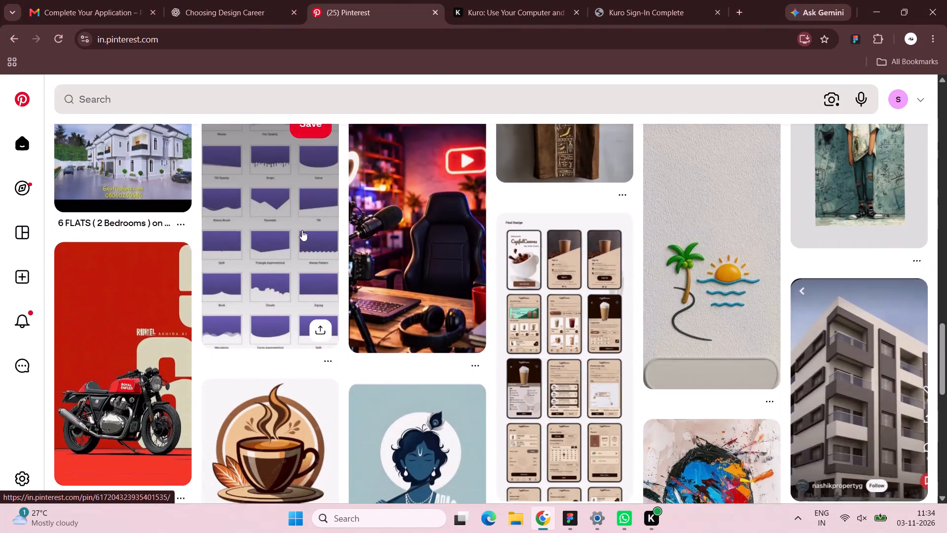
pyautogui.scroll(-10, 302, 230)
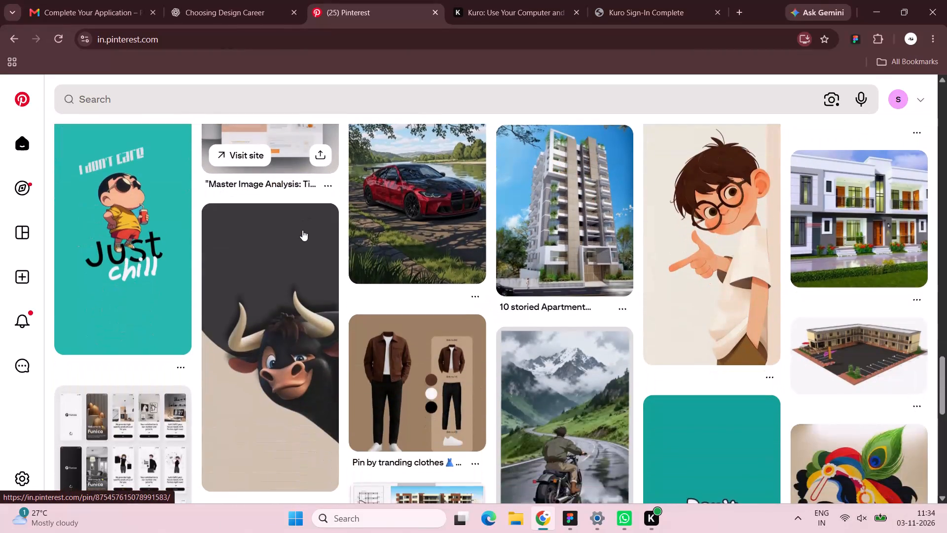
pyautogui.scroll(-3, 302, 230)
pyautogui.scroll(20, 302, 230)
pyautogui.scroll(7, 302, 230)
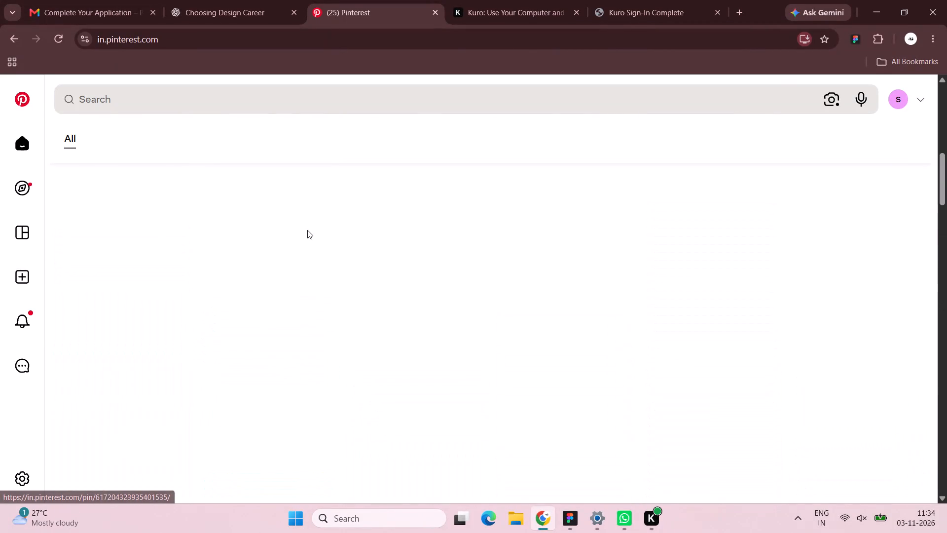
# Return to the 6 Flats-017 pin and examine its related apartment building pins.
pyautogui.click(12, 38)
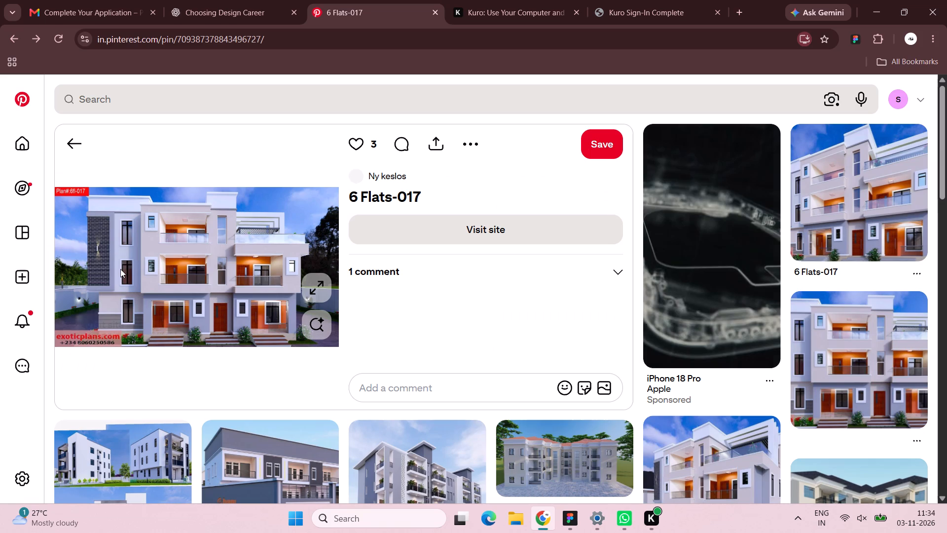
pyautogui.scroll(-2, 386, 329)
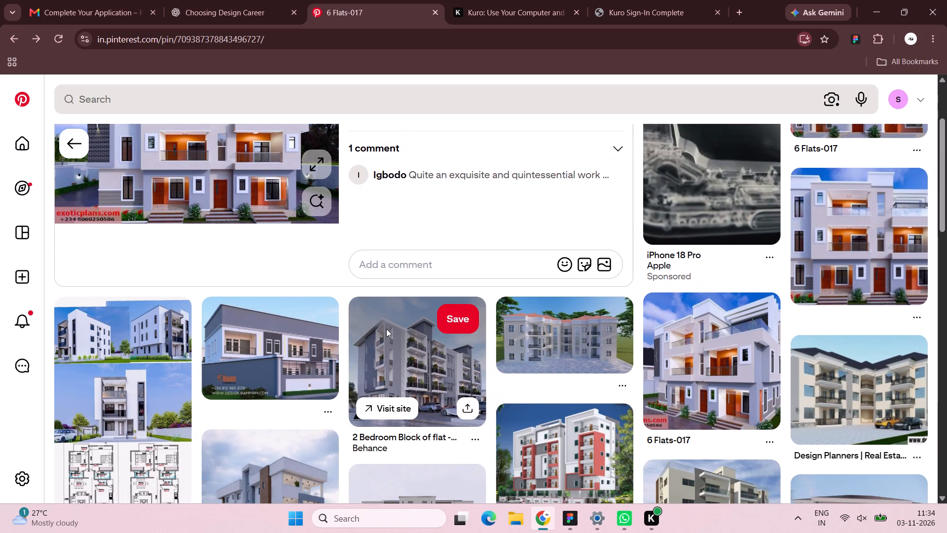
pyautogui.scroll(-5, 386, 329)
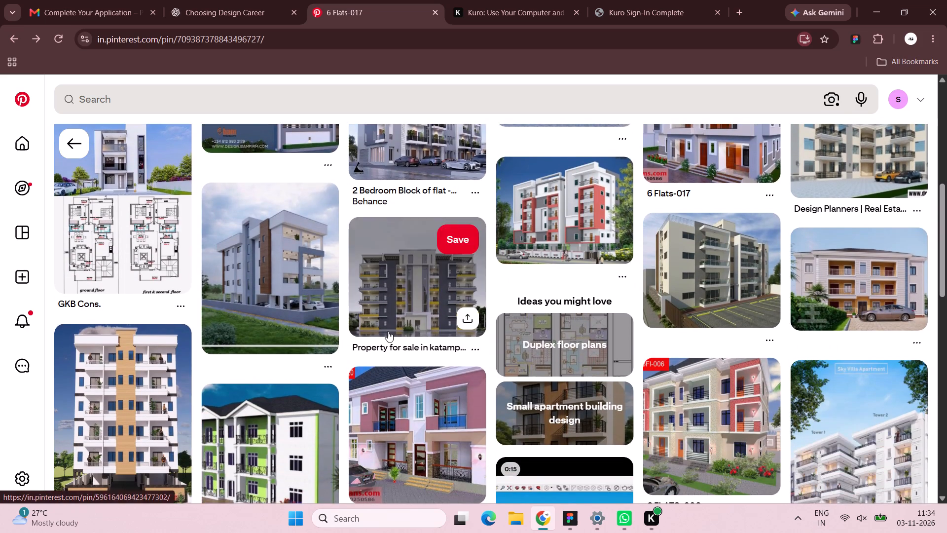
pyautogui.scroll(-6, 388, 331)
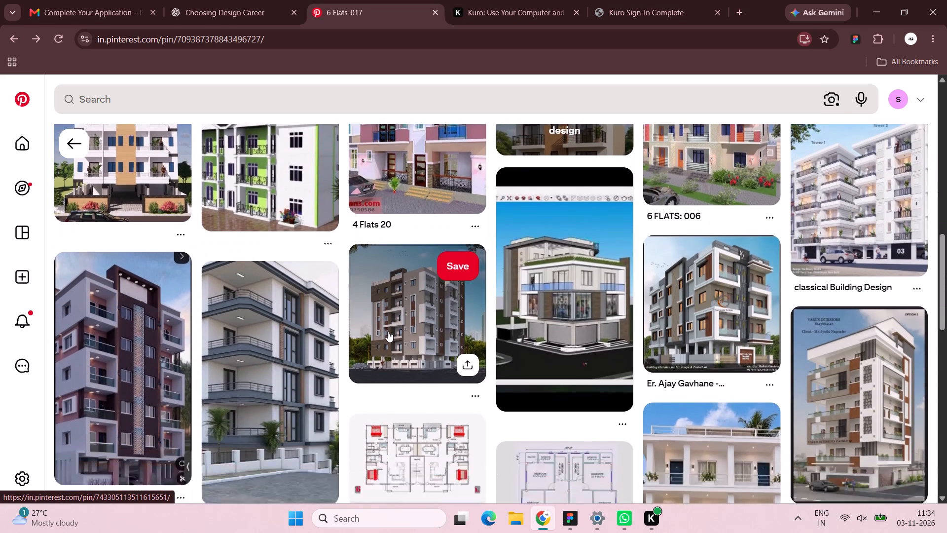
pyautogui.scroll(-5, 388, 331)
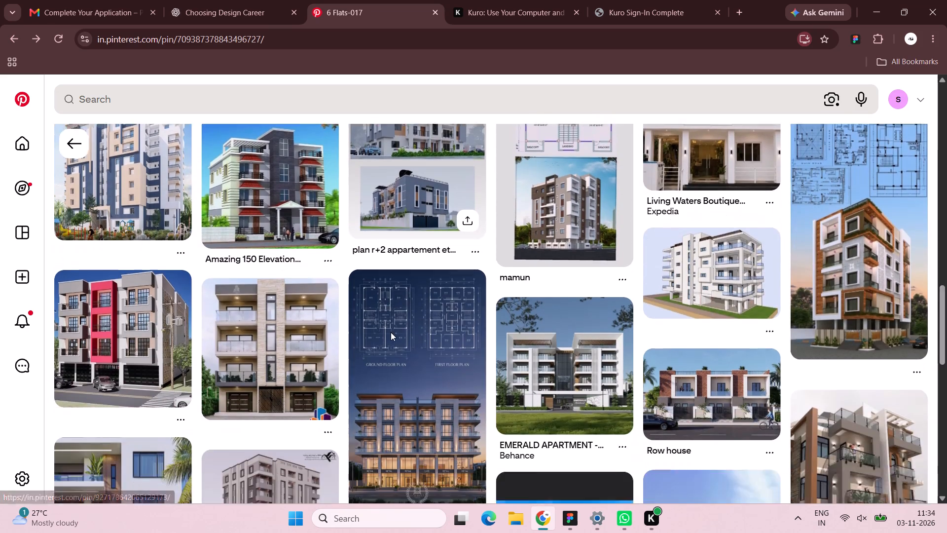
pyautogui.scroll(20, 391, 332)
pyautogui.scroll(10, 391, 332)
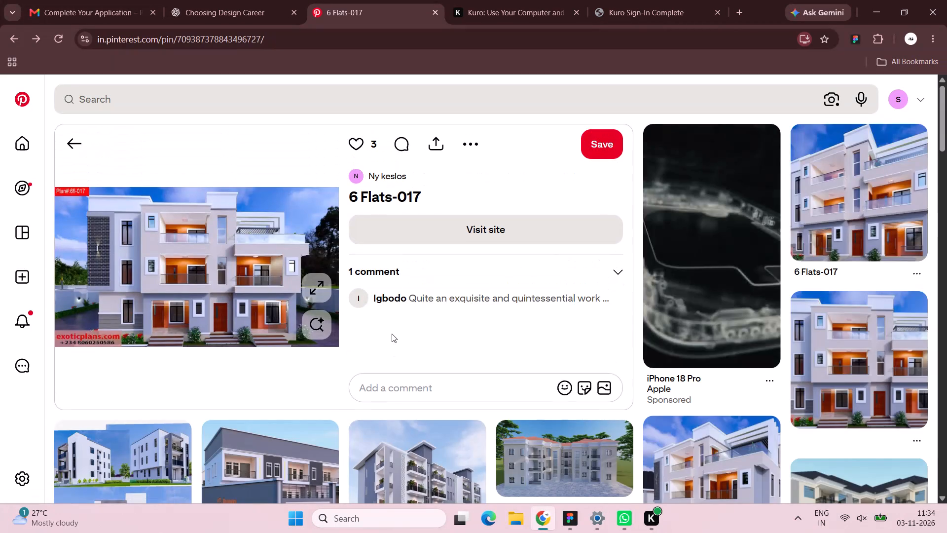
# Switch to Figma and shift the Parkside Heights card's photo down within its crop on the Explore Properties desktop page, revealing more upper façade.
pyautogui.hotkey('alt', 'Tab')
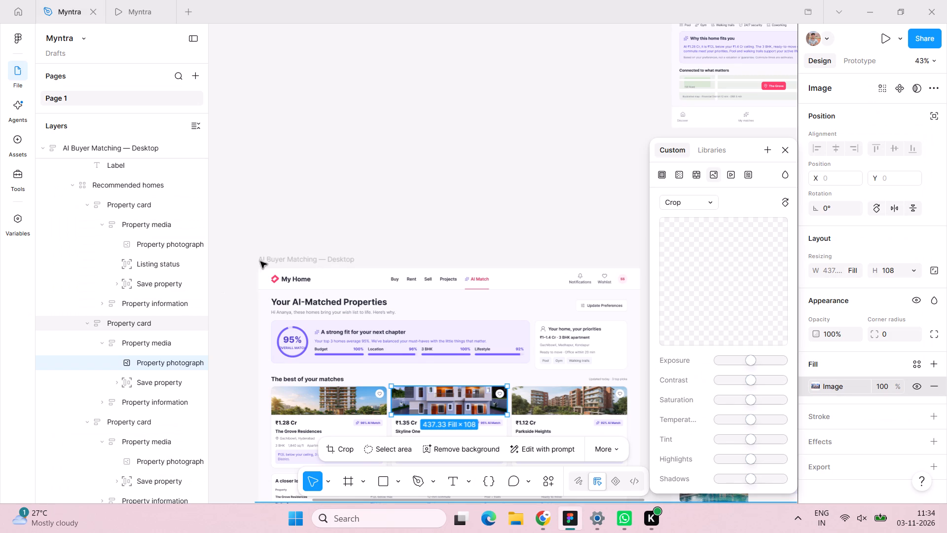
pyautogui.scroll(7, 394, 216)
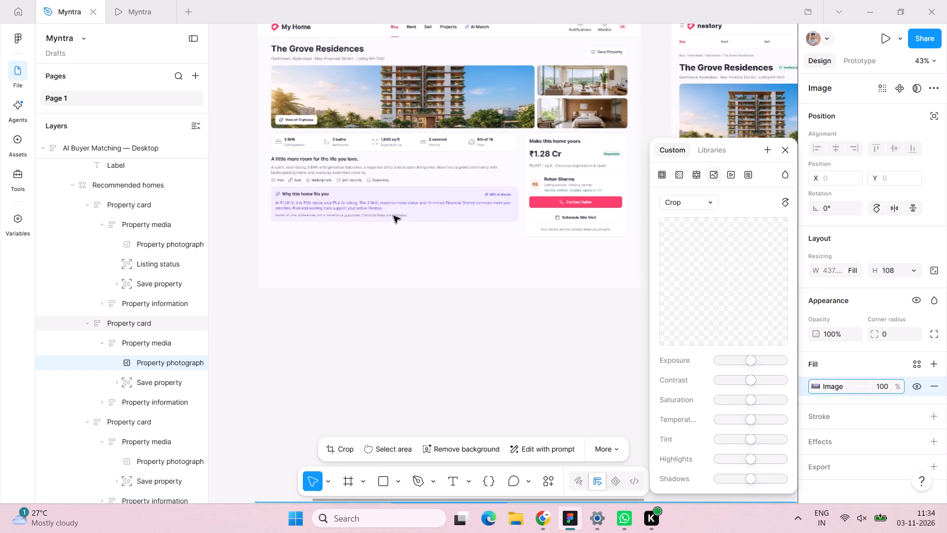
pyautogui.scroll(10, 394, 216)
pyautogui.scroll(2, 514, 54)
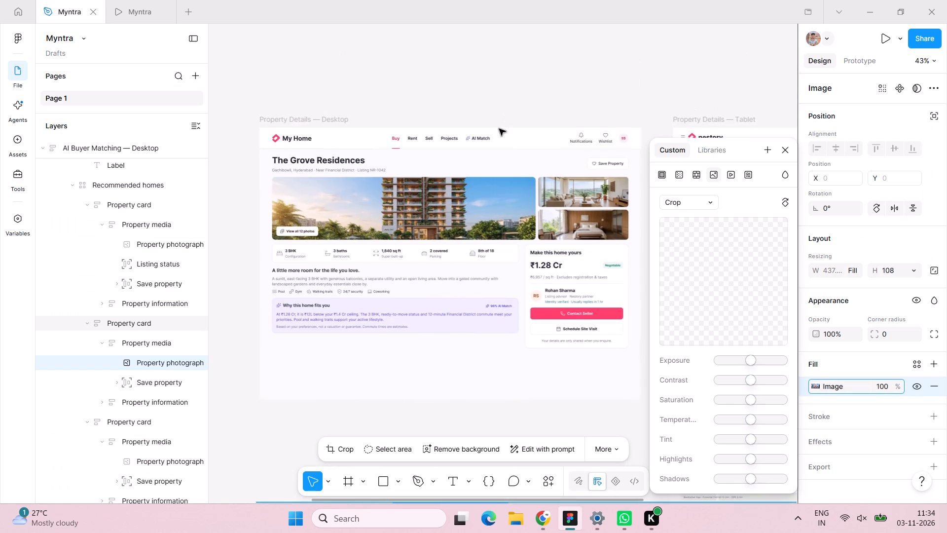
pyautogui.scroll(3, 499, 129)
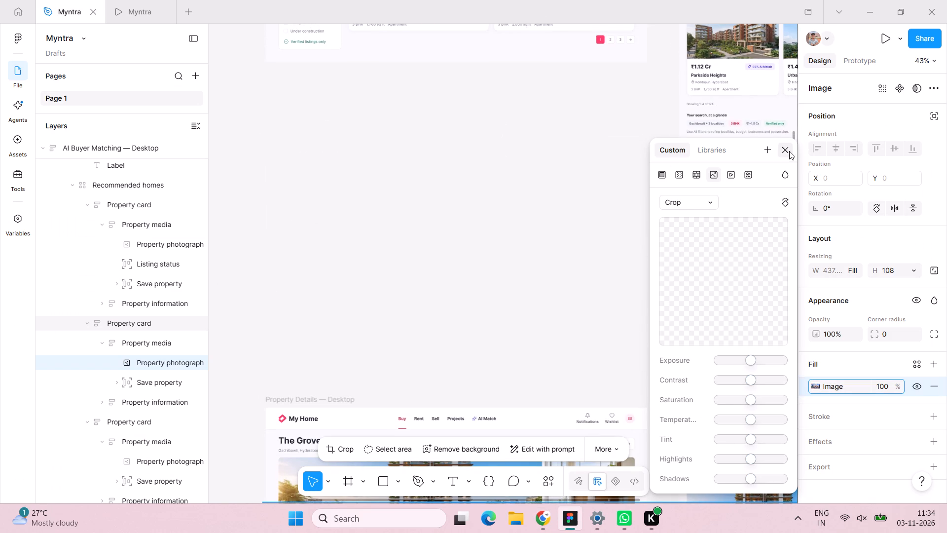
pyautogui.click(789, 151)
pyautogui.scroll(3, 510, 166)
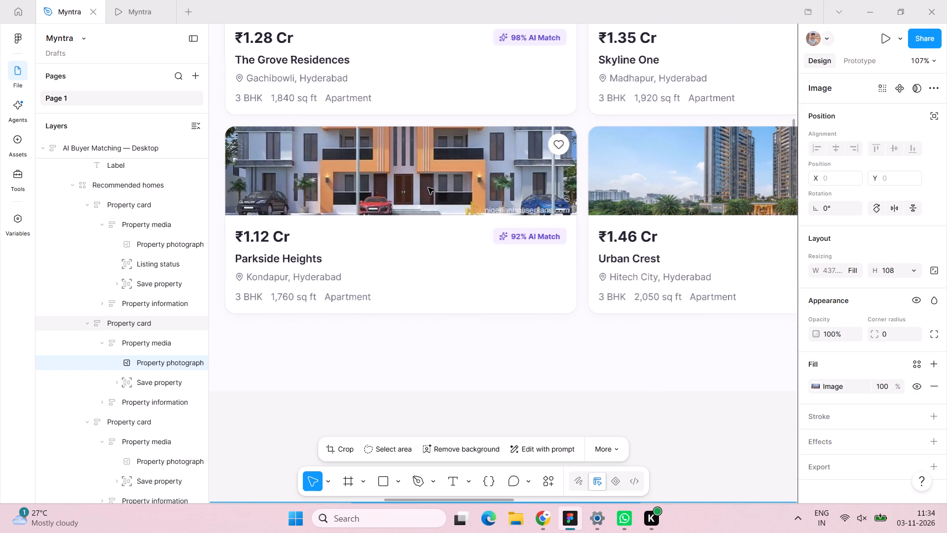
pyautogui.doubleClick(428, 188)
pyautogui.doubleClick(428, 188)
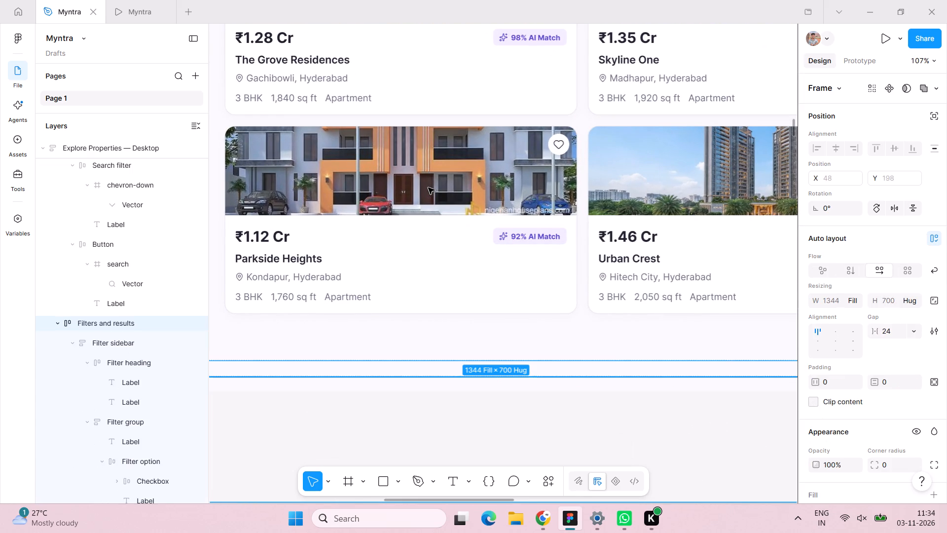
pyautogui.doubleClick(428, 188)
pyautogui.doubleClick(428, 188)
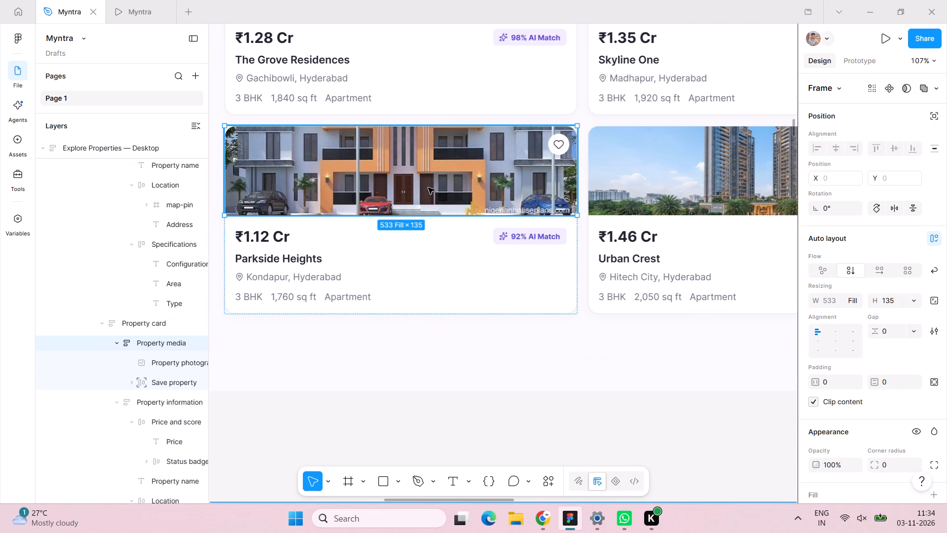
pyautogui.doubleClick(428, 188)
pyautogui.doubleClick(428, 188)
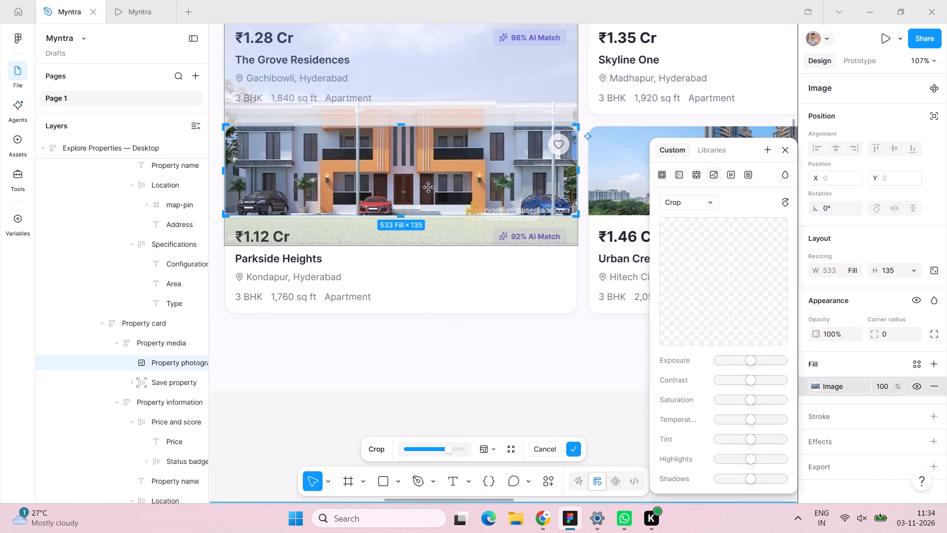
pyautogui.press('Down')
pyautogui.press('Down')
pyautogui.press('Down')
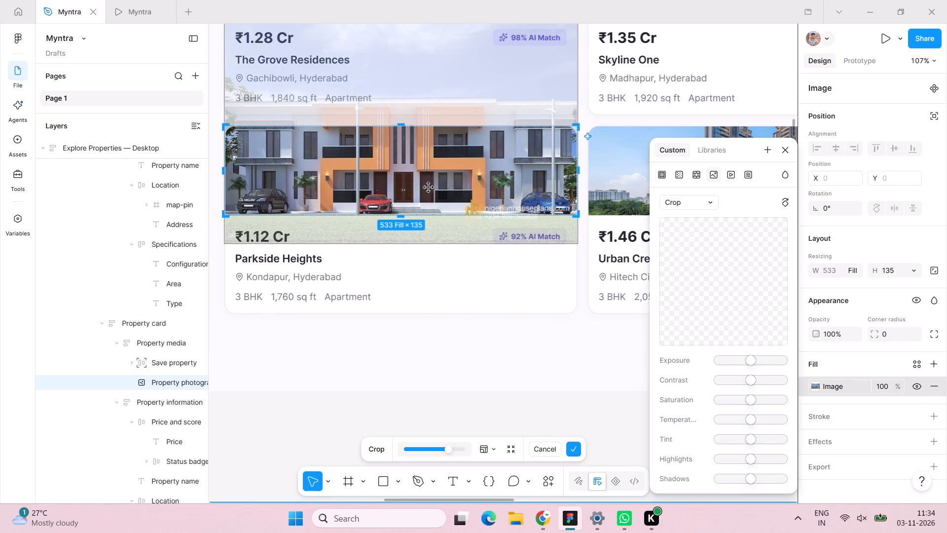
pyautogui.press('Up')
pyautogui.press('Up')
pyautogui.press('Up')
pyautogui.press('Up')
pyautogui.press('Up')
pyautogui.press('Up')
pyautogui.press('Up')
pyautogui.press('Up')
pyautogui.press('Up')
pyautogui.press('Up')
pyautogui.press('Up')
pyautogui.press('Up')
pyautogui.press('Up')
pyautogui.press('Up')
pyautogui.press('Up')
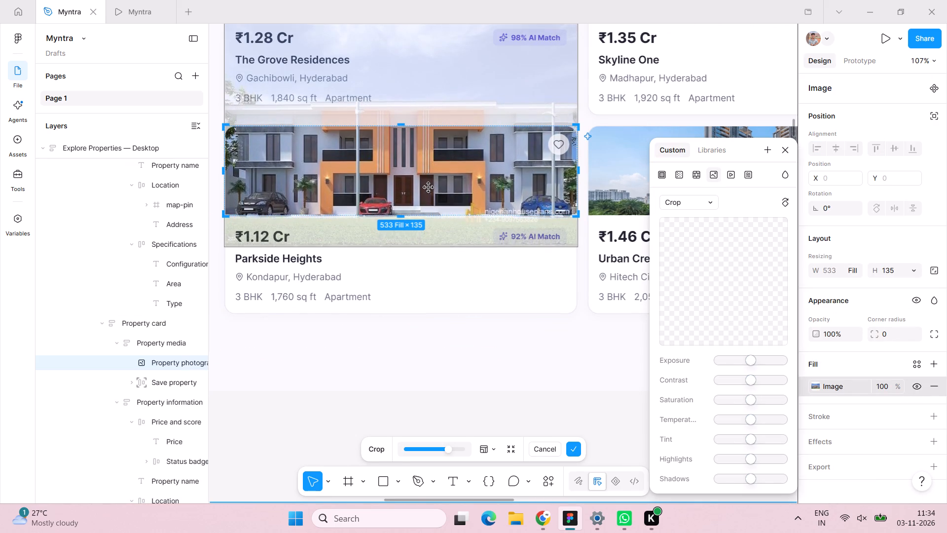
pyautogui.press('Up')
pyautogui.press('Up')
pyautogui.press('Up')
pyautogui.press('Up')
pyautogui.press('Up')
pyautogui.press('Up')
pyautogui.press('Up')
pyautogui.press('Up')
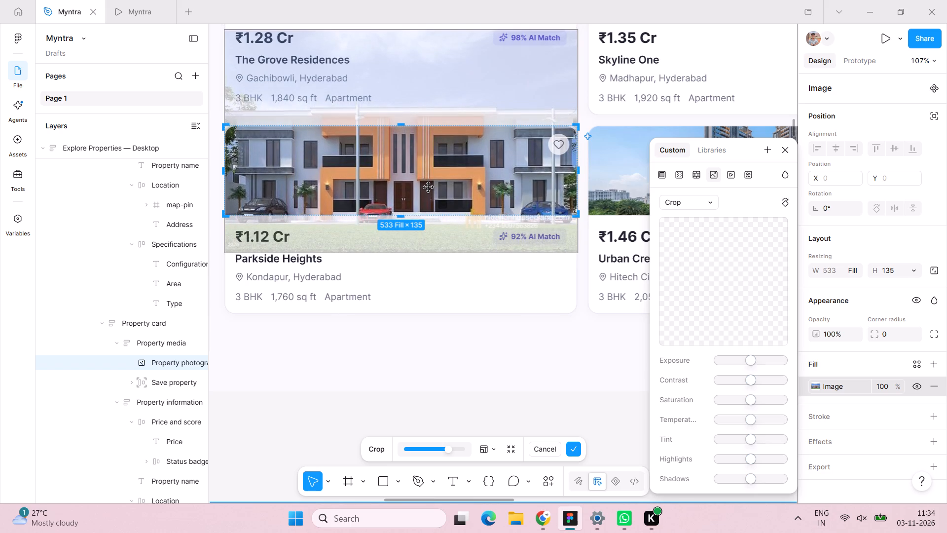
pyautogui.press('Up')
pyautogui.press('Up')
pyautogui.press('Up')
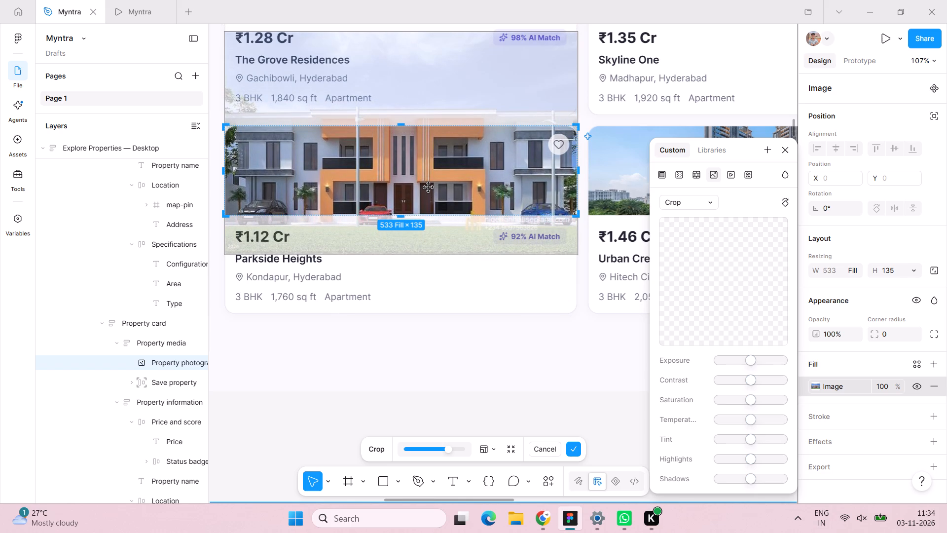
pyautogui.click(428, 188)
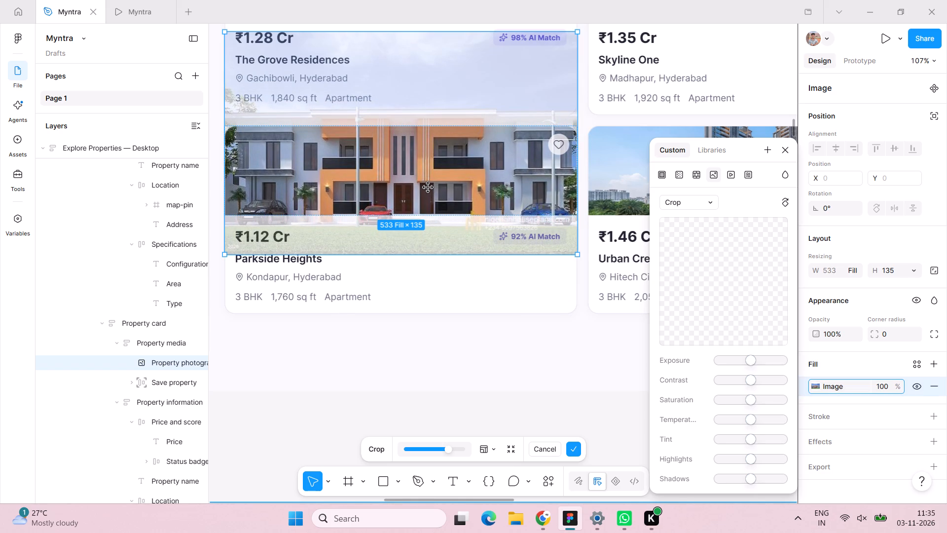
pyautogui.click(784, 144)
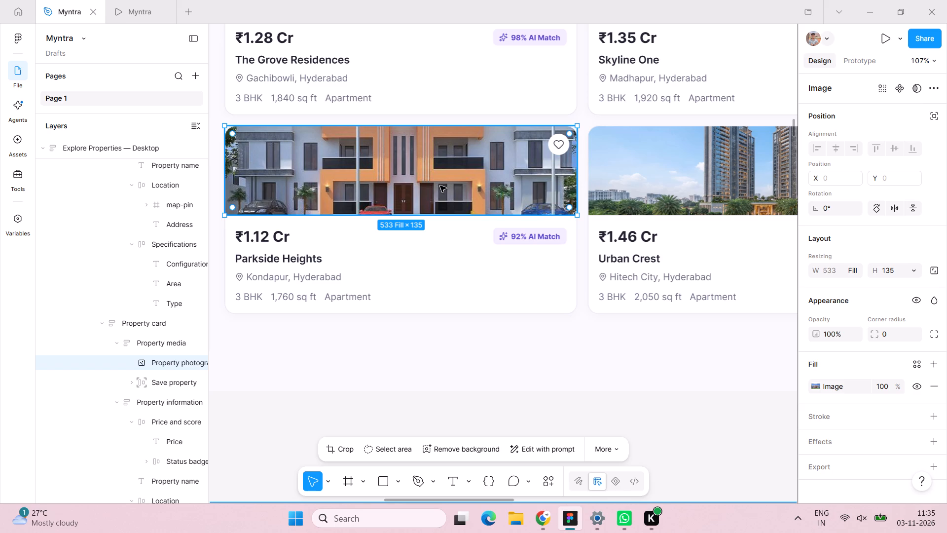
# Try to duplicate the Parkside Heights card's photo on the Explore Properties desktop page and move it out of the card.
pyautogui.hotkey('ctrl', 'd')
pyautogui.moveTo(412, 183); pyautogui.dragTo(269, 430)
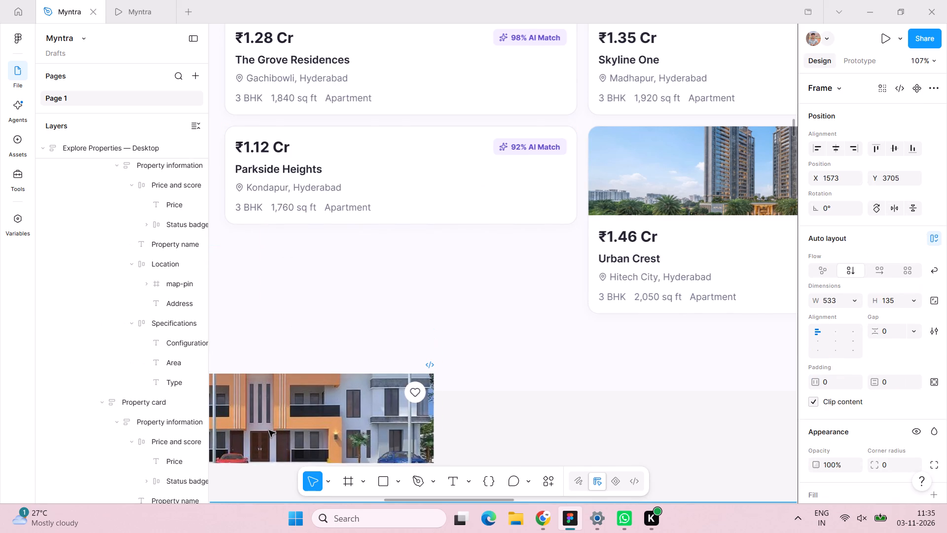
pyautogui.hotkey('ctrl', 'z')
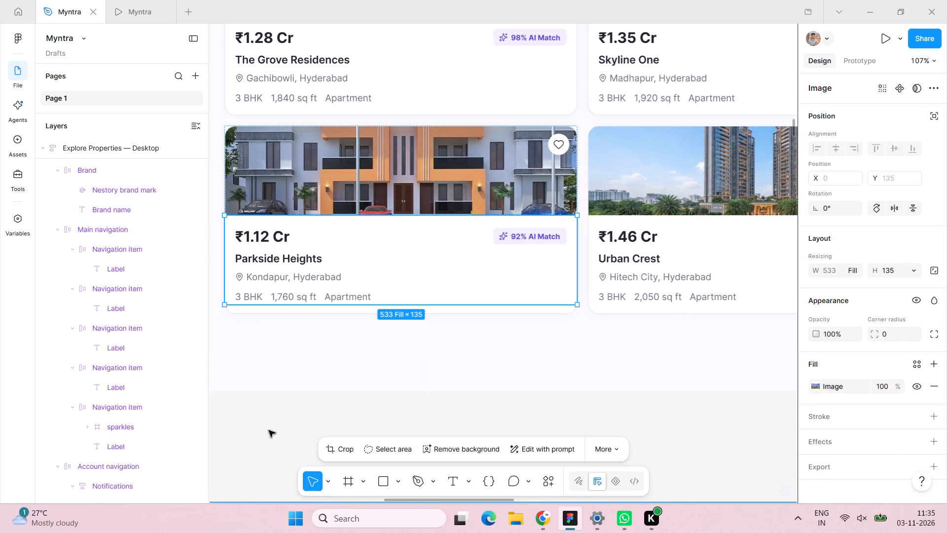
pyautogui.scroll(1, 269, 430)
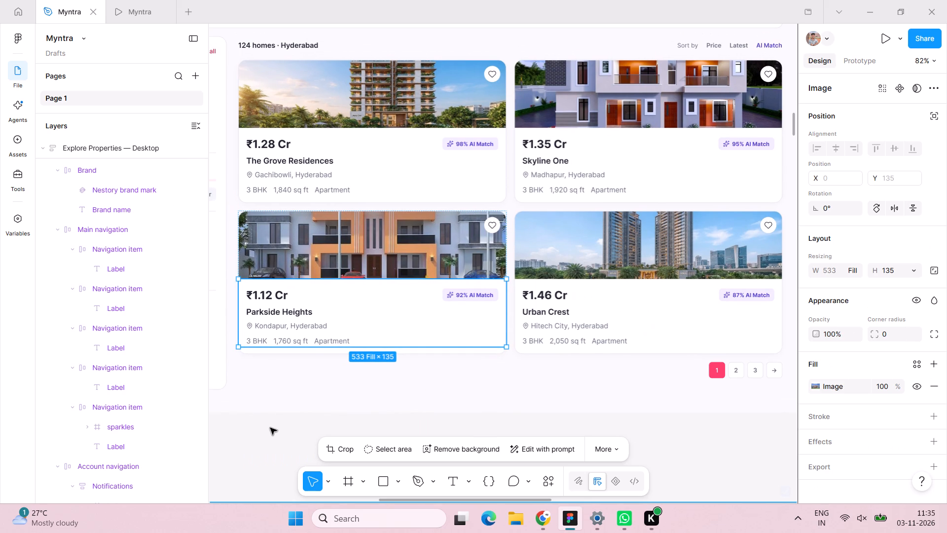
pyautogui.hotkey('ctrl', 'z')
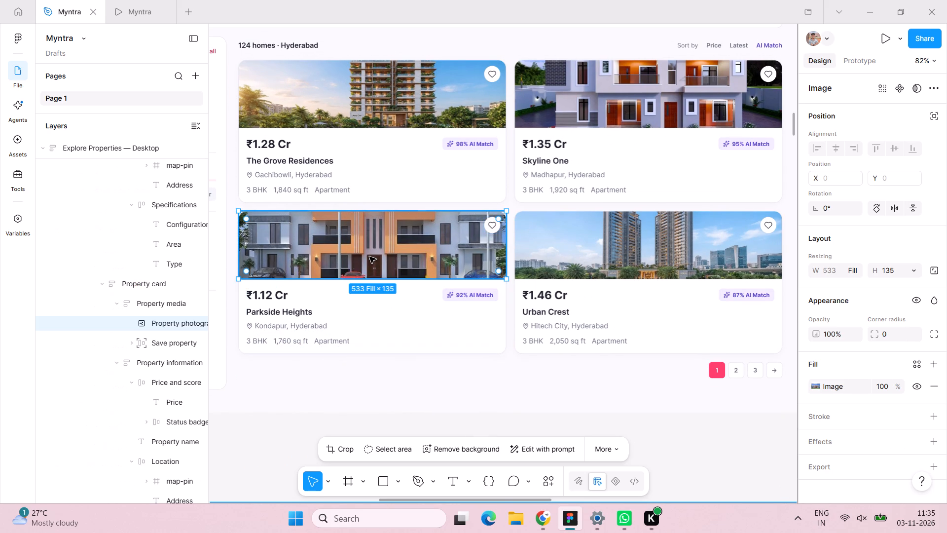
# Duplicate the Parkside Heights photo, move one copy onto the empty canvas below the Explore Properties desktop page, and cut it.
pyautogui.hotkey('ctrl', 'd')
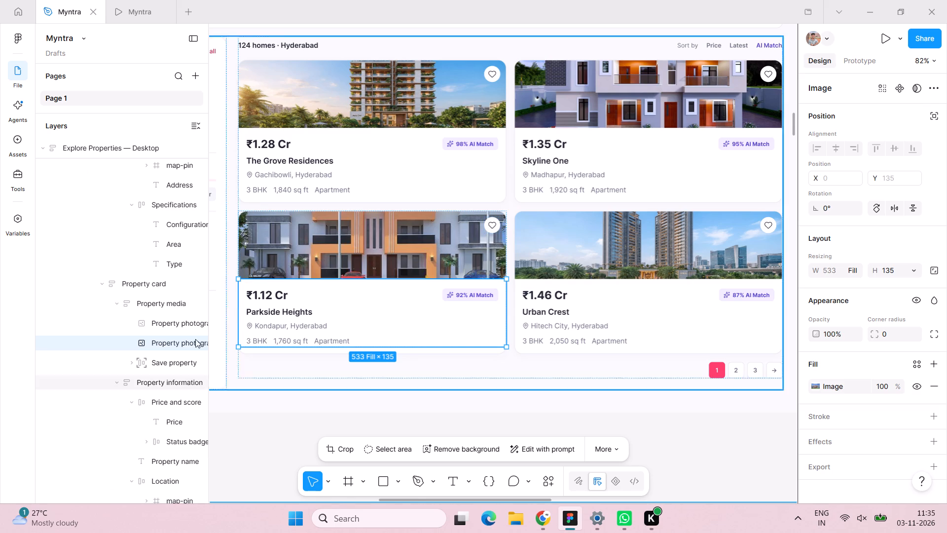
pyautogui.click(171, 324)
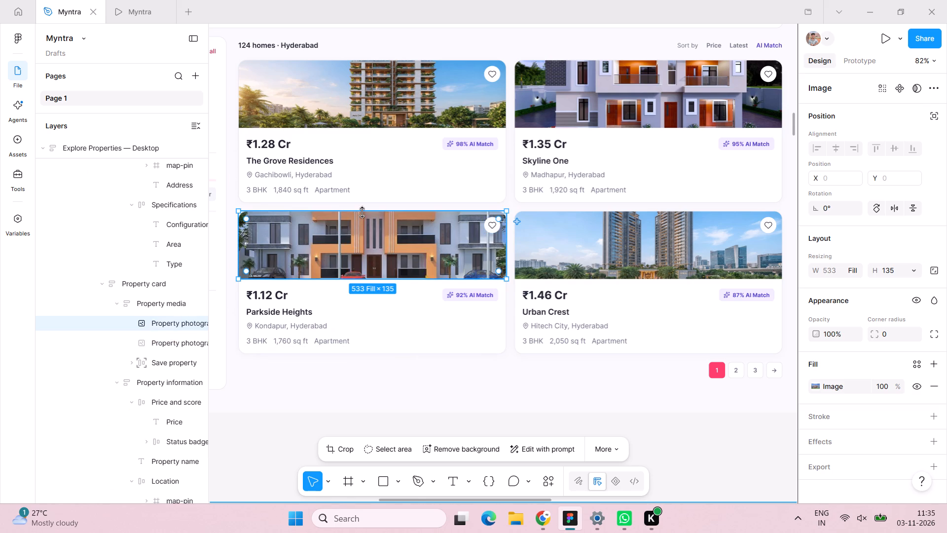
pyautogui.moveTo(334, 245); pyautogui.dragTo(250, 471)
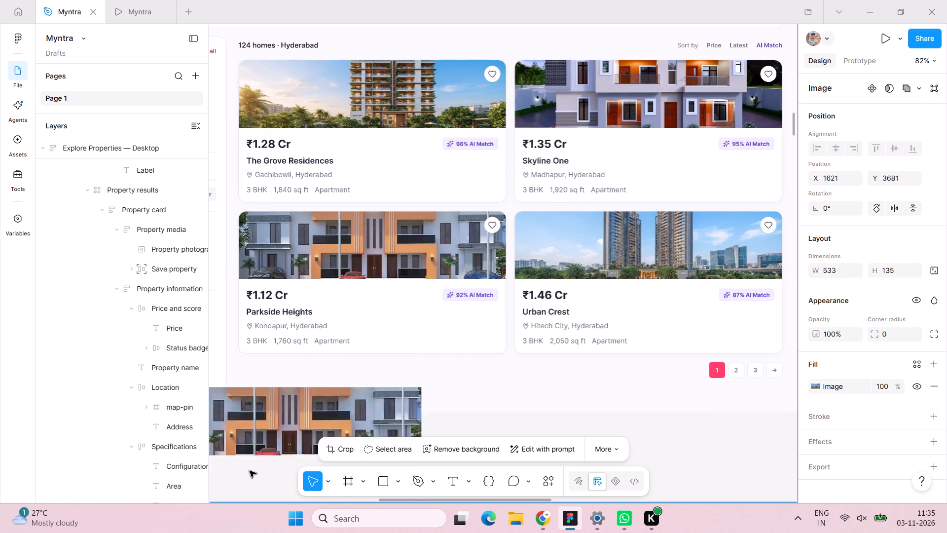
pyautogui.moveTo(250, 471); pyautogui.dragTo(261, 424)
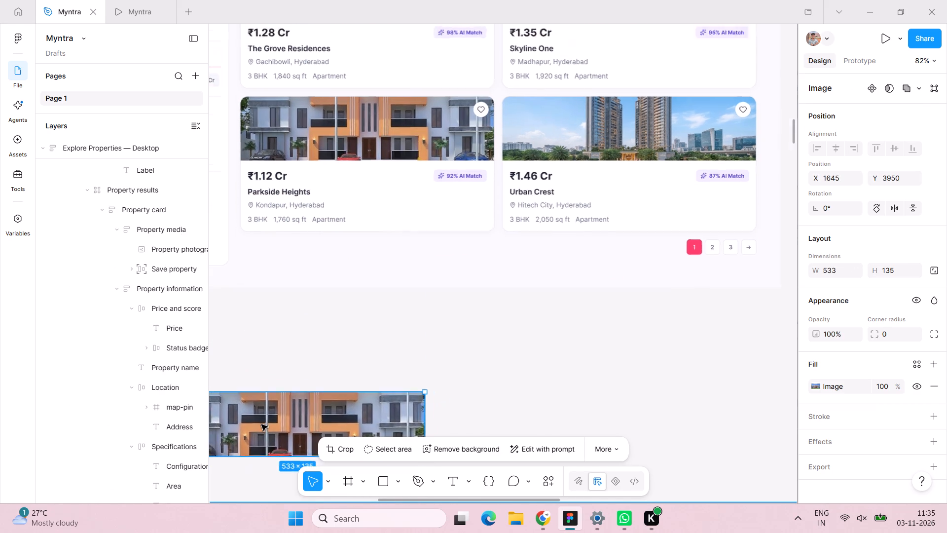
pyautogui.scroll(-1, 261, 424)
pyautogui.hotkey('ctrl', 'x')
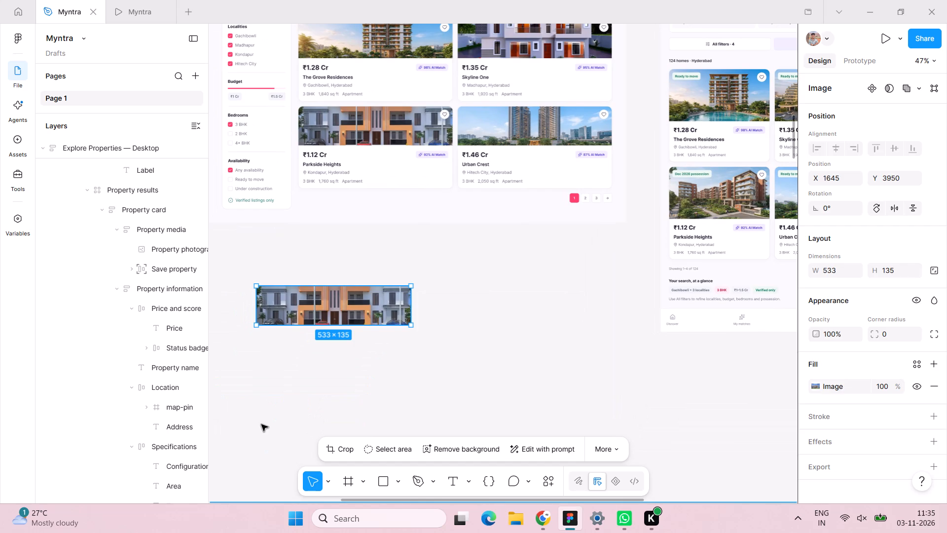
# Paste the cut orange-and-grey façade photo into the Parkside Heights card's media frame on the AI Buyer Matching desktop page.
pyautogui.scroll(-4, 261, 424)
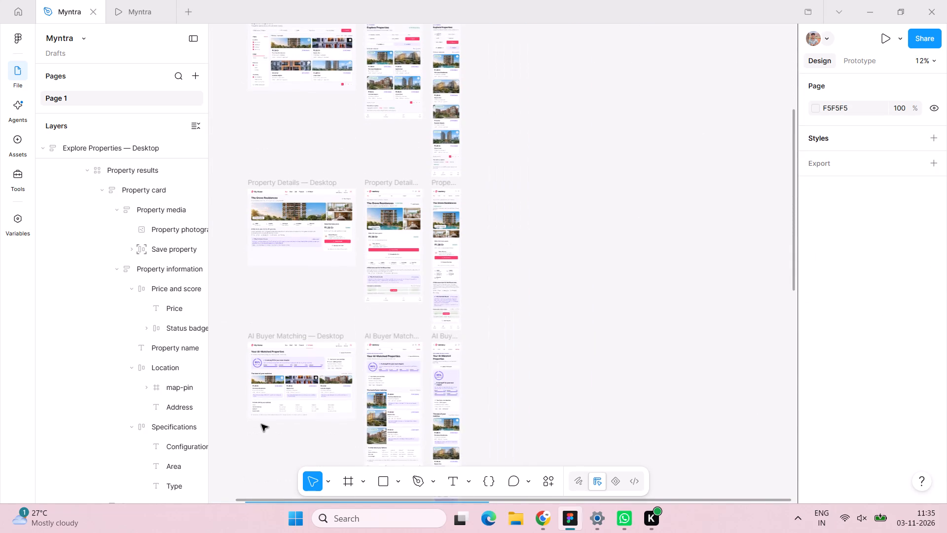
pyautogui.scroll(-1, 261, 424)
pyautogui.click(310, 370)
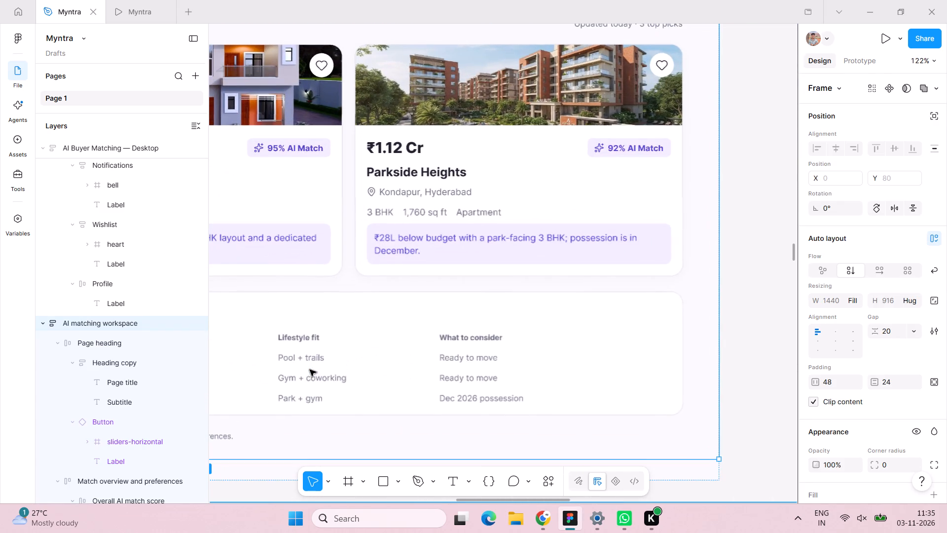
pyautogui.scroll(1, 494, 118)
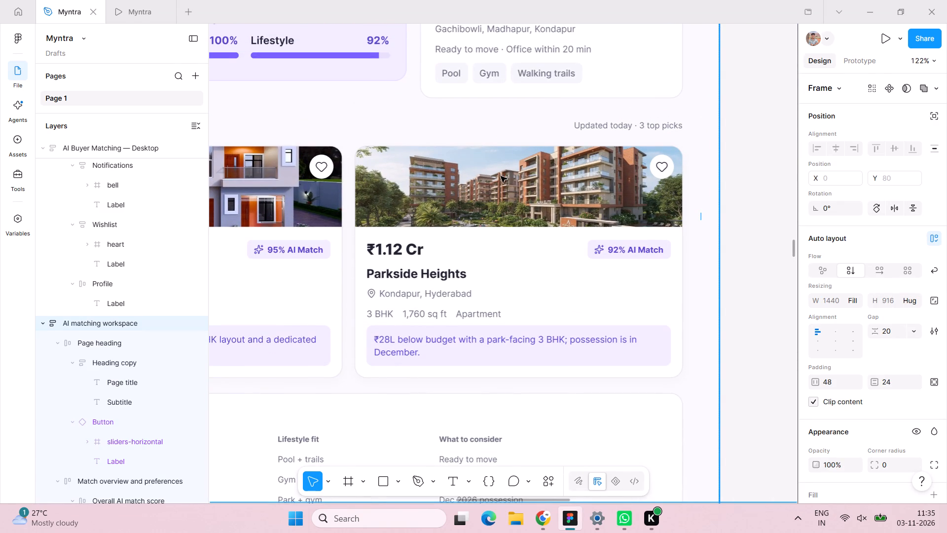
pyautogui.doubleClick(501, 184)
pyautogui.tripleClick(501, 184)
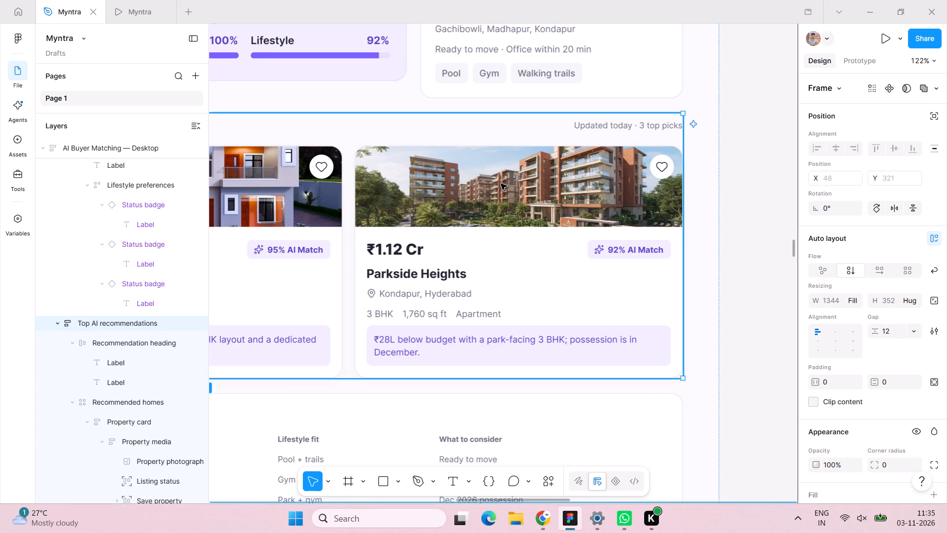
pyautogui.doubleClick(501, 184)
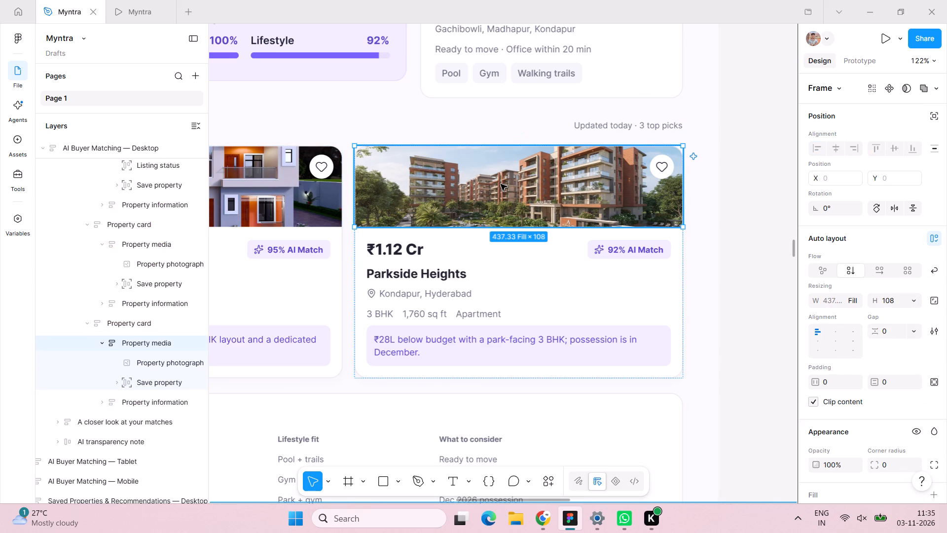
pyautogui.doubleClick(501, 184)
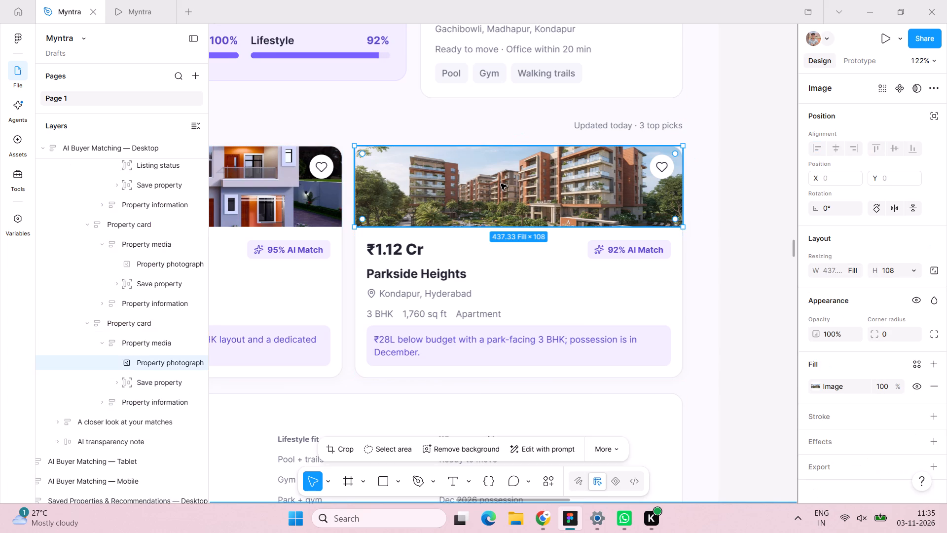
pyautogui.hotkey('ctrl', 'v')
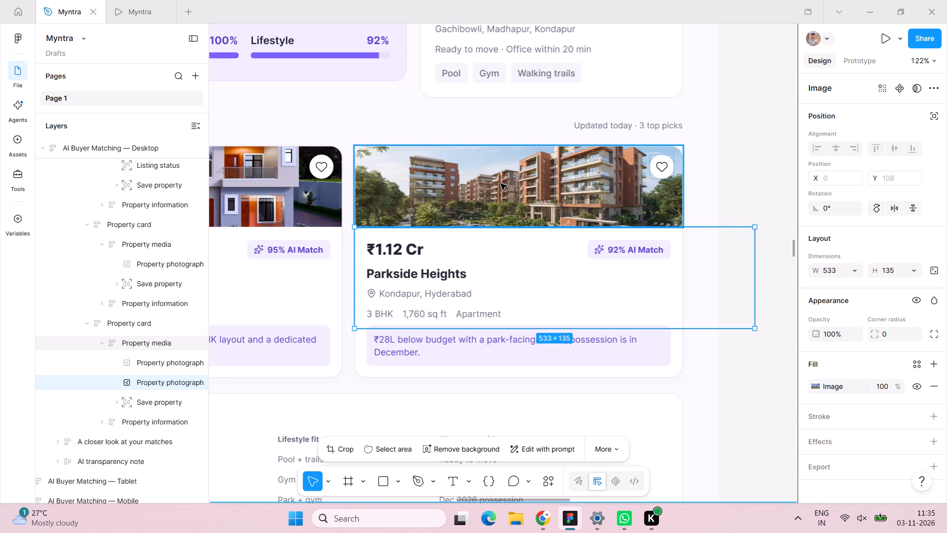
pyautogui.hotkey('ctrl', 'z')
pyautogui.doubleClick(501, 184)
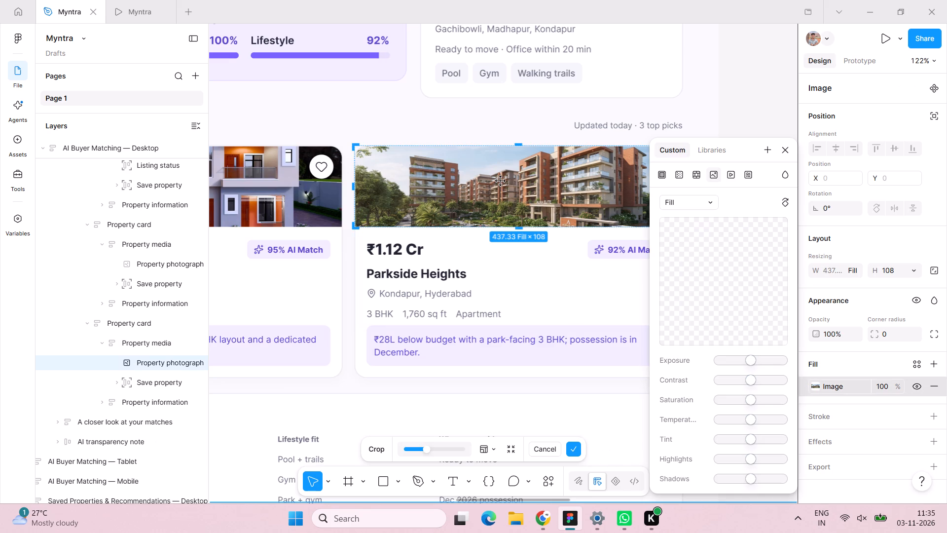
pyautogui.hotkey('ctrl', 'v')
pyautogui.click(783, 144)
pyautogui.hotkey('ctrl', 'v')
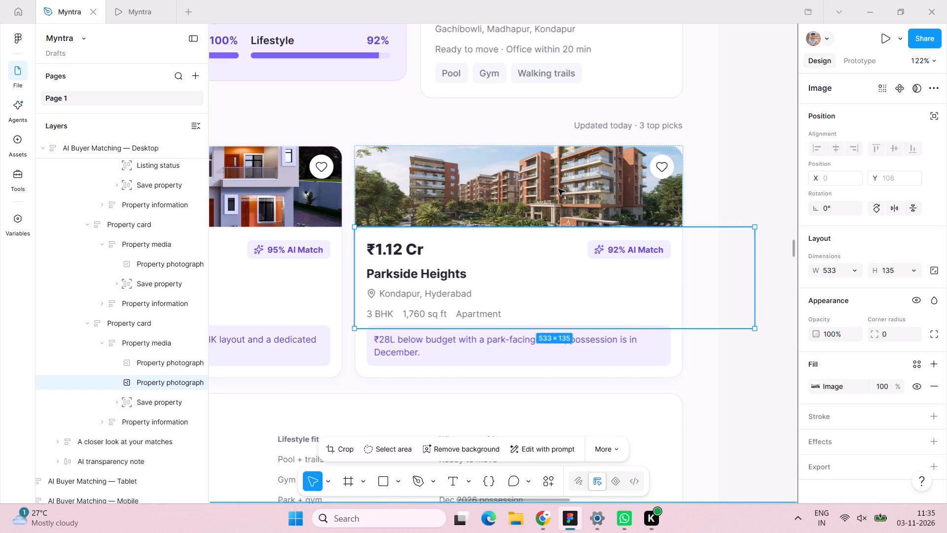
# Move the old brick apartment photo out of the Parkside Heights card onto empty canvas and delete it.
pyautogui.click(155, 360)
pyautogui.moveTo(430, 190); pyautogui.dragTo(284, 388)
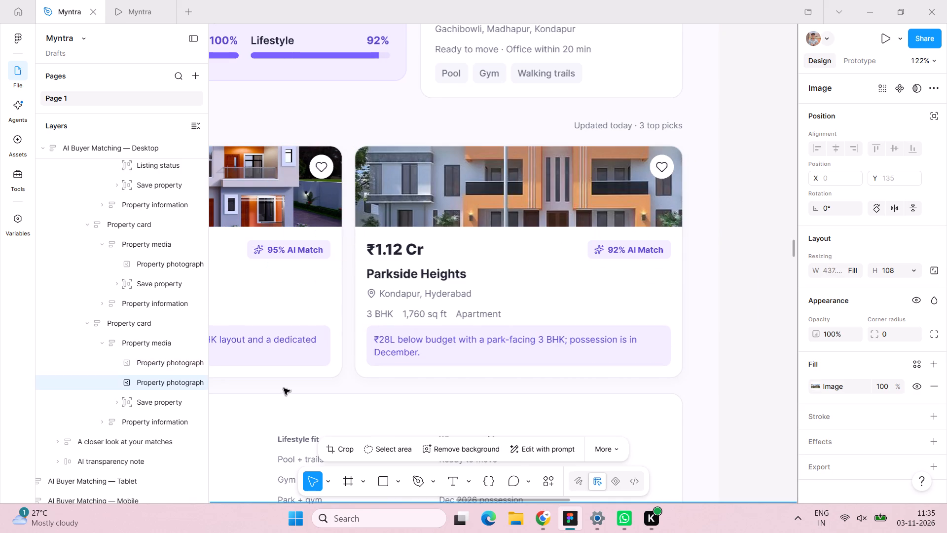
pyautogui.moveTo(284, 388); pyautogui.dragTo(752, 385)
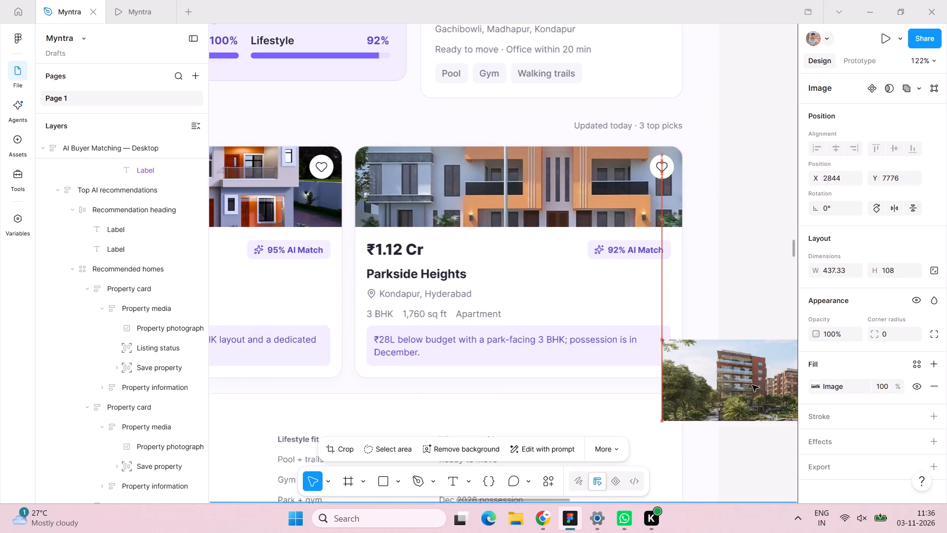
pyautogui.moveTo(752, 385); pyautogui.dragTo(397, 532)
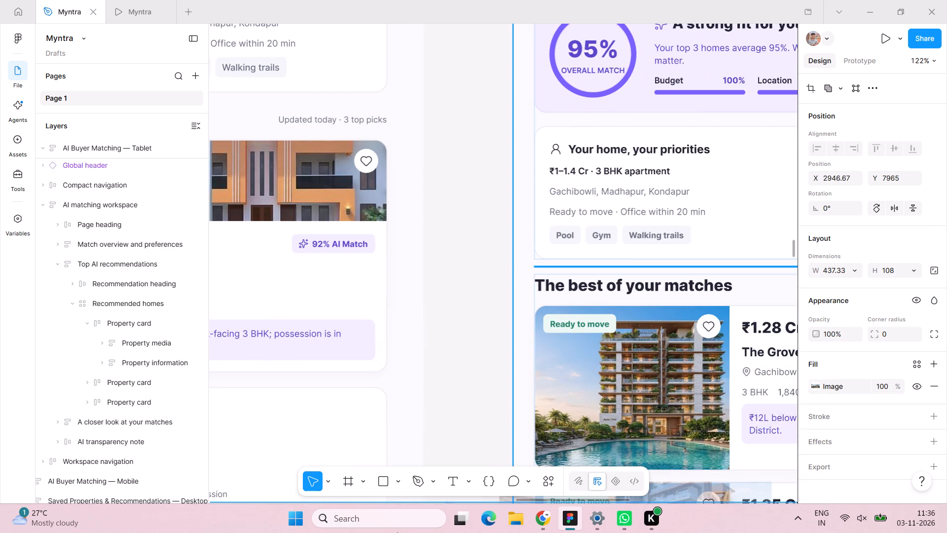
pyautogui.moveTo(397, 532); pyautogui.dragTo(310, 267)
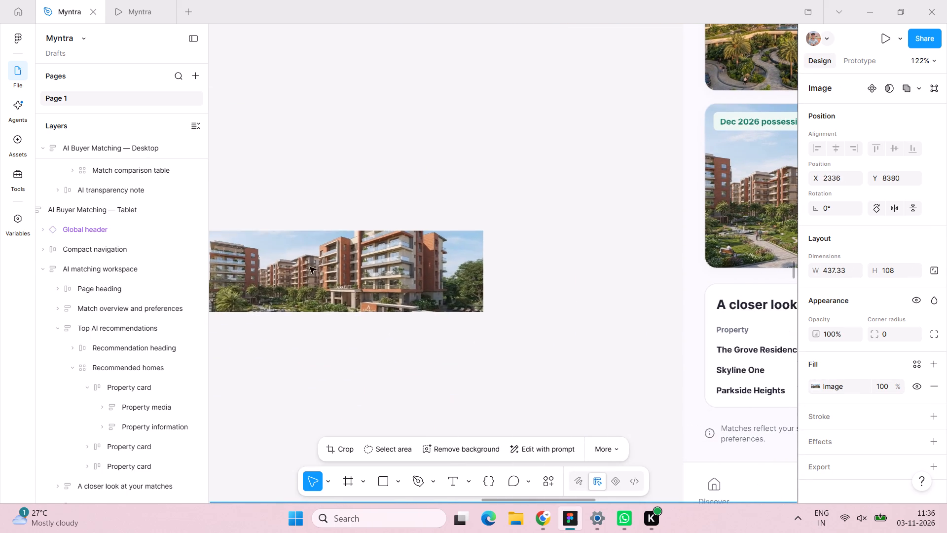
pyautogui.moveTo(310, 267); pyautogui.dragTo(392, 260)
pyautogui.press('BackSpace')
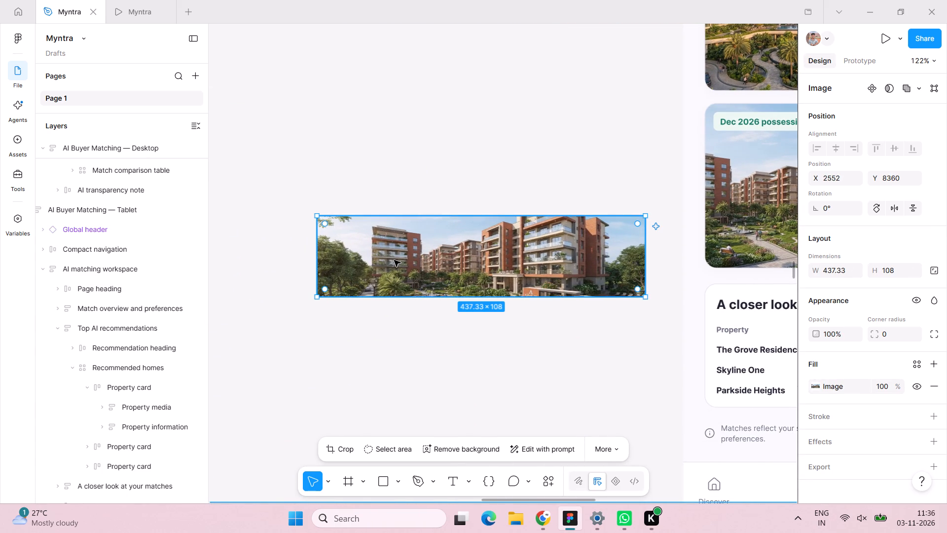
# Delete the "Updated today · 3 top picks" label above the recommended homes on the AI Buyer Matching desktop page.
pyautogui.scroll(1, 394, 260)
pyautogui.hscroll(2, 394, 260)
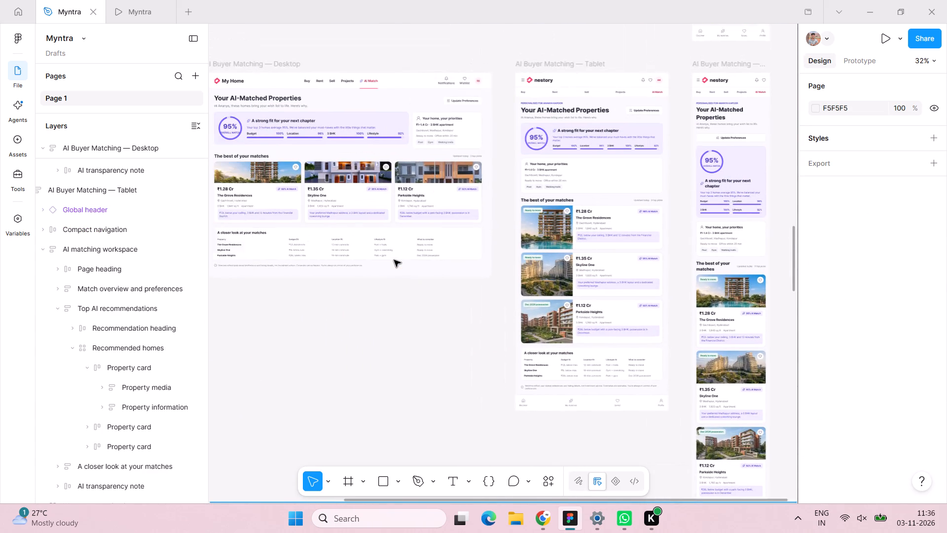
pyautogui.hscroll(2, 394, 260)
pyautogui.hscroll(-2, 394, 260)
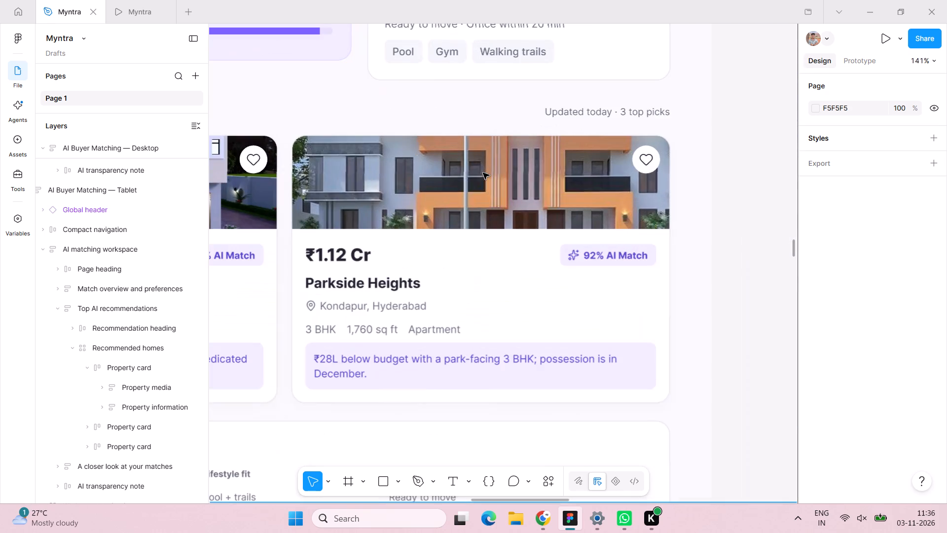
pyautogui.tripleClick(629, 119)
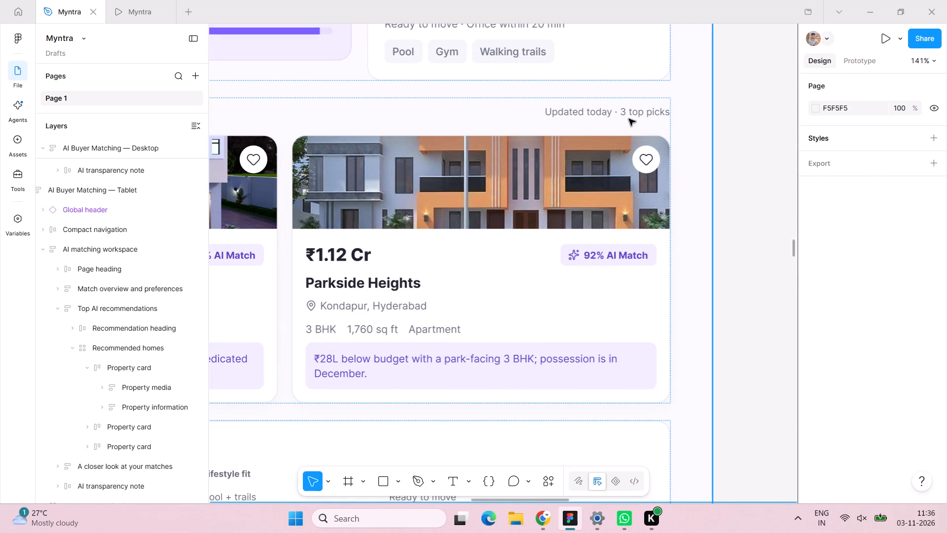
pyautogui.doubleClick(629, 119)
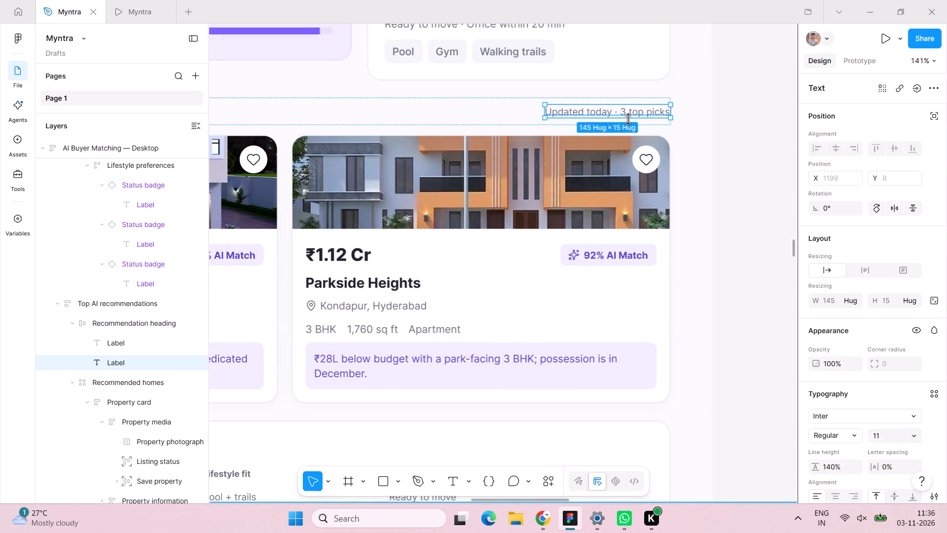
pyautogui.press('BackSpace')
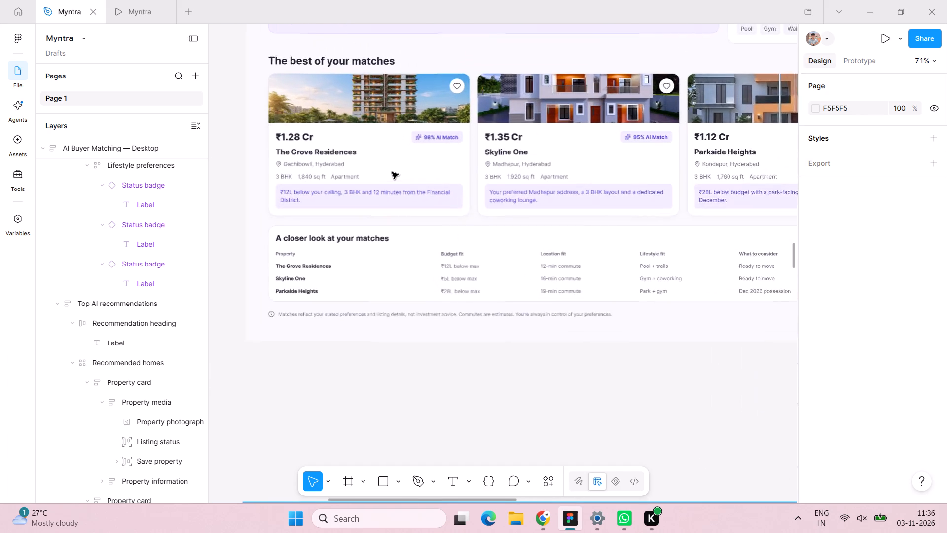
# Set the font size of the price text on the Grove Residences, Skyline One and Parkside Heights match cards to 22.
pyautogui.hscroll(2, 392, 172)
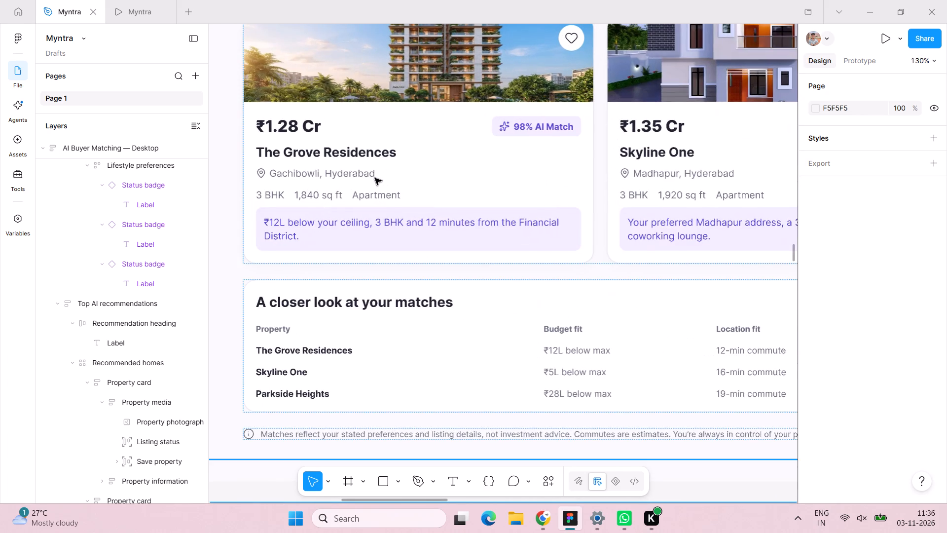
pyautogui.tripleClick(301, 127)
pyautogui.tripleClick(301, 128)
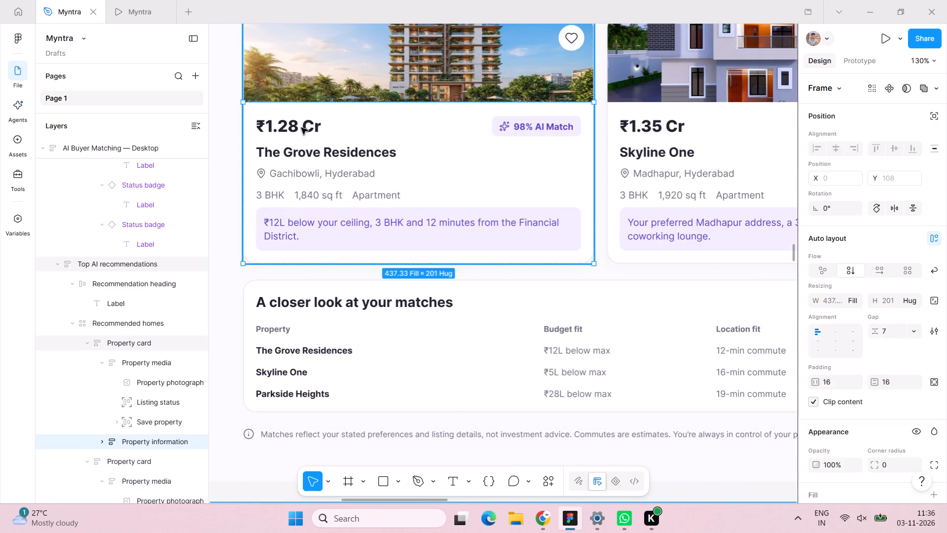
pyautogui.click(301, 128)
pyautogui.doubleClick(301, 128)
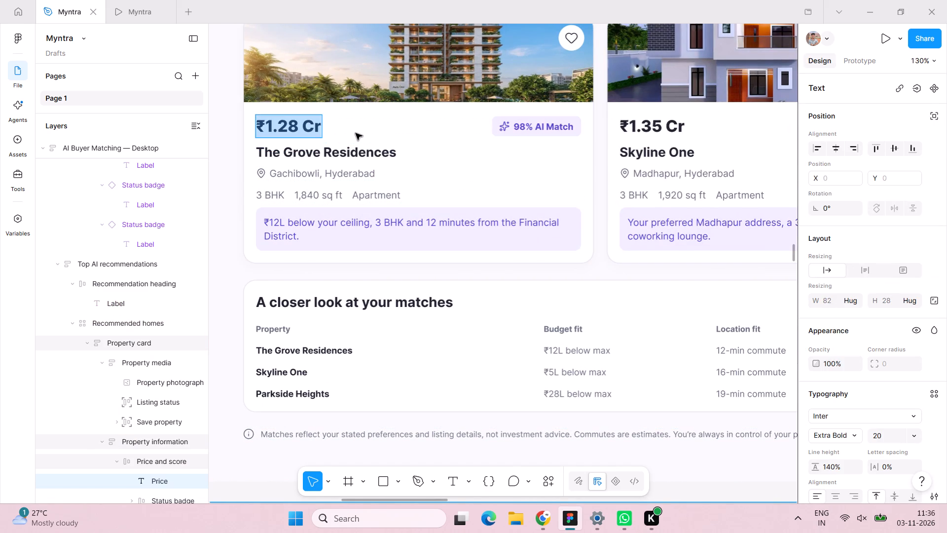
pyautogui.click(356, 133)
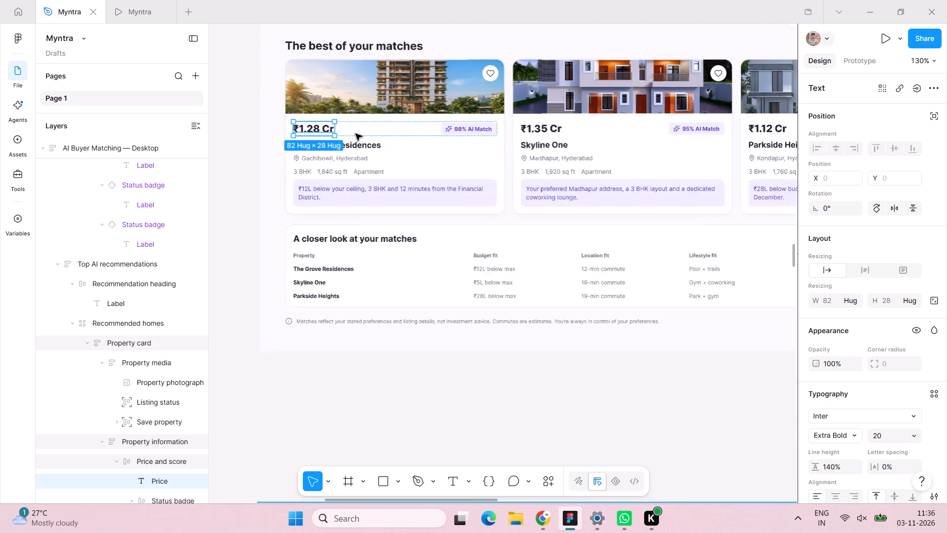
pyautogui.keyDown('shift'); pyautogui.doubleClick(517, 128); pyautogui.keyUp('shift')
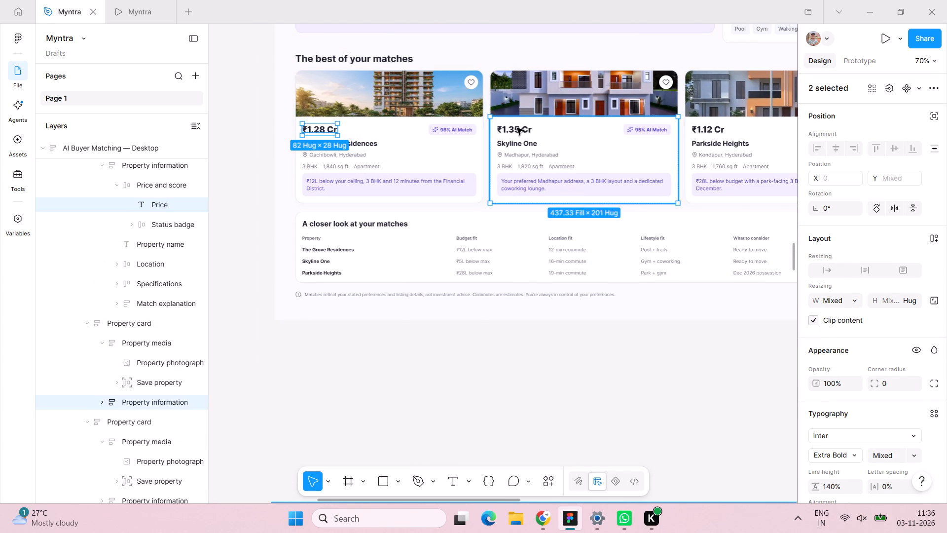
pyautogui.keyDown('shift'); pyautogui.doubleClick(517, 128); pyautogui.keyUp('shift')
pyautogui.keyDown('shift'); pyautogui.click(517, 128); pyautogui.keyUp('shift')
pyautogui.keyDown('shift'); pyautogui.doubleClick(517, 128); pyautogui.keyUp('shift')
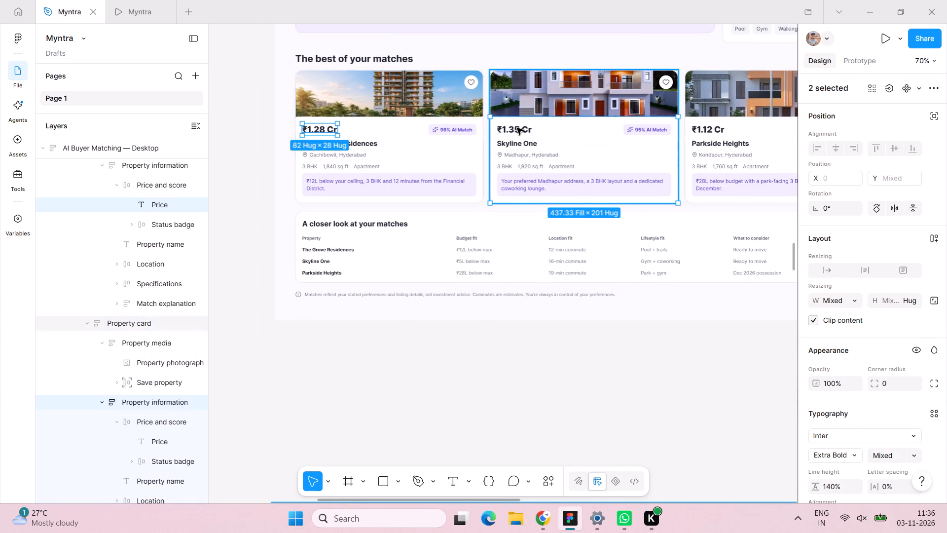
pyautogui.keyDown('shift'); pyautogui.doubleClick(517, 128); pyautogui.keyUp('shift')
pyautogui.keyDown('shift'); pyautogui.doubleClick(517, 128); pyautogui.keyUp('shift')
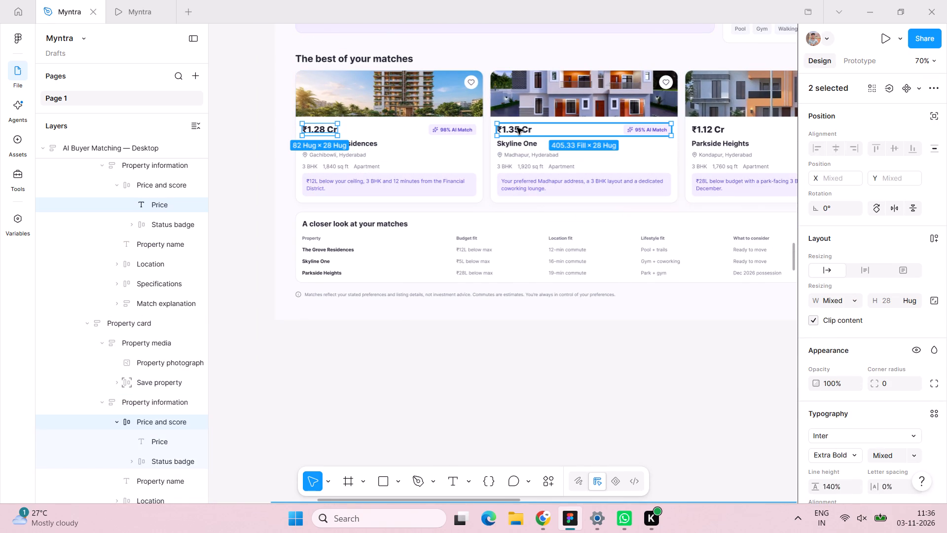
pyautogui.keyDown('shift'); pyautogui.doubleClick(517, 128); pyautogui.keyUp('shift')
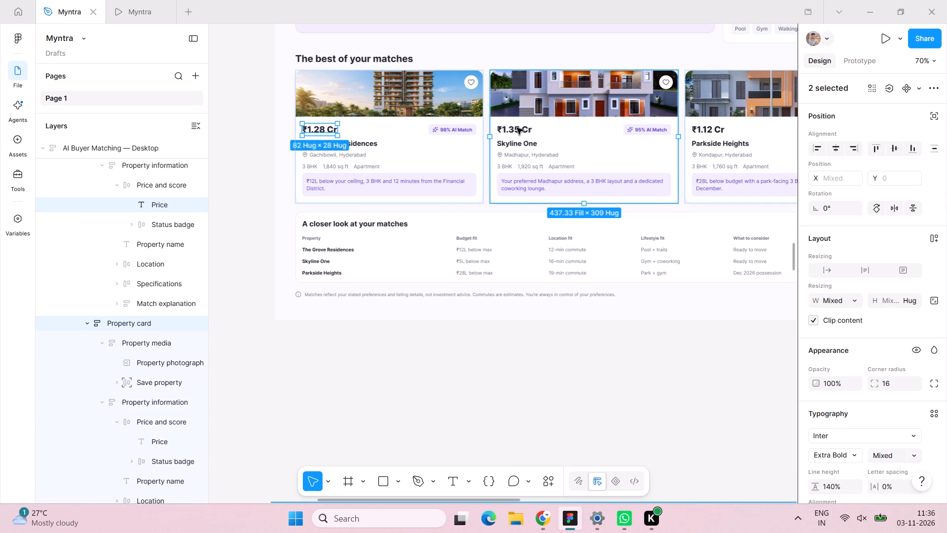
pyautogui.hotkey('ctrl', 'z')
pyautogui.hotkey('ctrl', 'z')
pyautogui.hotkey('ctrl', 'z')
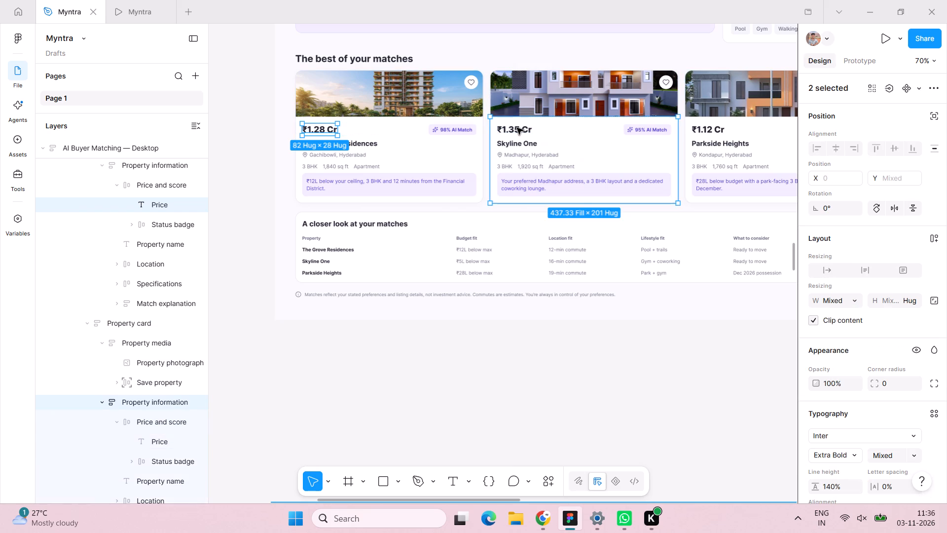
pyautogui.hotkey('ctrl', 'z')
pyautogui.hotkey('ctrl', 'z')
pyautogui.hotkey('ctrl', 'z')
pyautogui.hotkey('ctrl', 'z')
pyautogui.hotkey('ctrl', 'z')
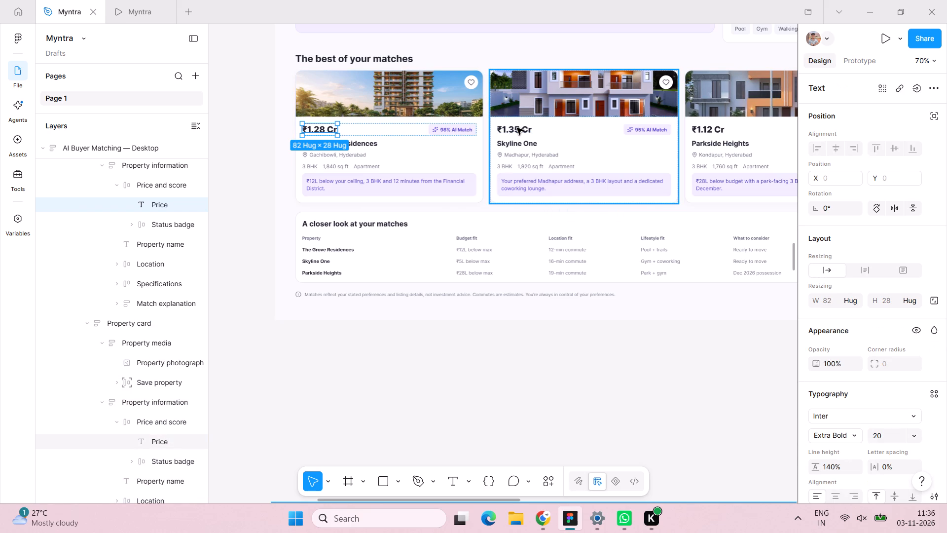
pyautogui.keyDown('shift'); pyautogui.click(521, 129); pyautogui.keyUp('shift')
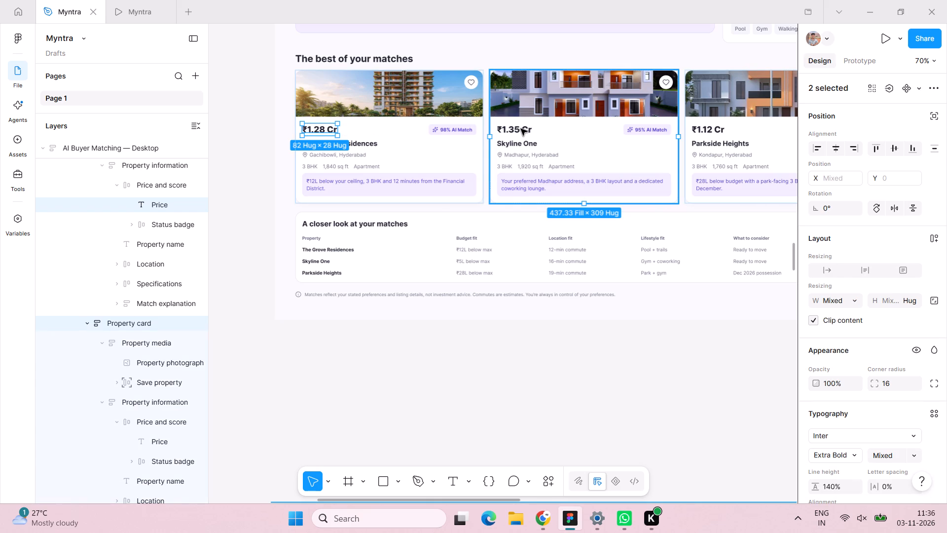
pyautogui.keyDown('shift'); pyautogui.doubleClick(517, 128); pyautogui.keyUp('shift')
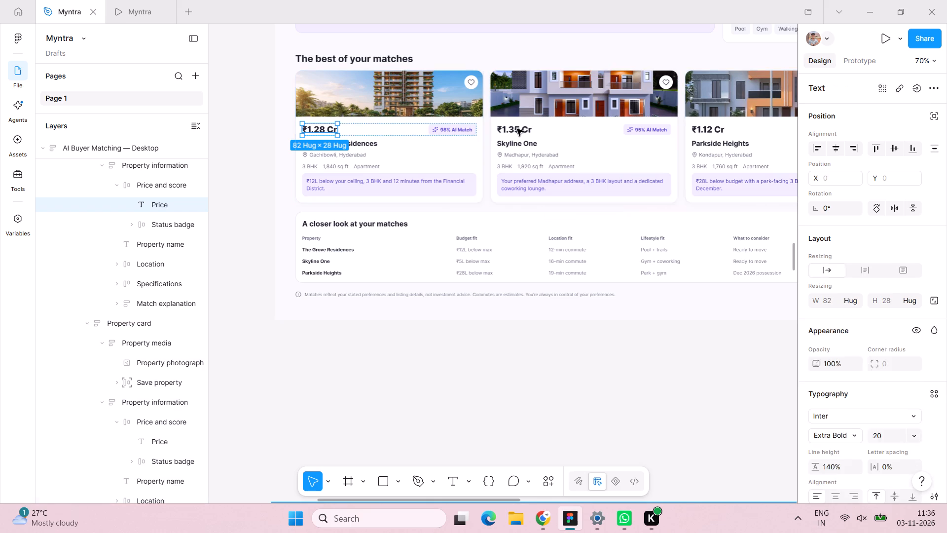
pyautogui.keyDown('shift'); pyautogui.doubleClick(517, 129); pyautogui.keyUp('shift')
pyautogui.keyDown('shift'); pyautogui.doubleClick(517, 129); pyautogui.keyUp('shift')
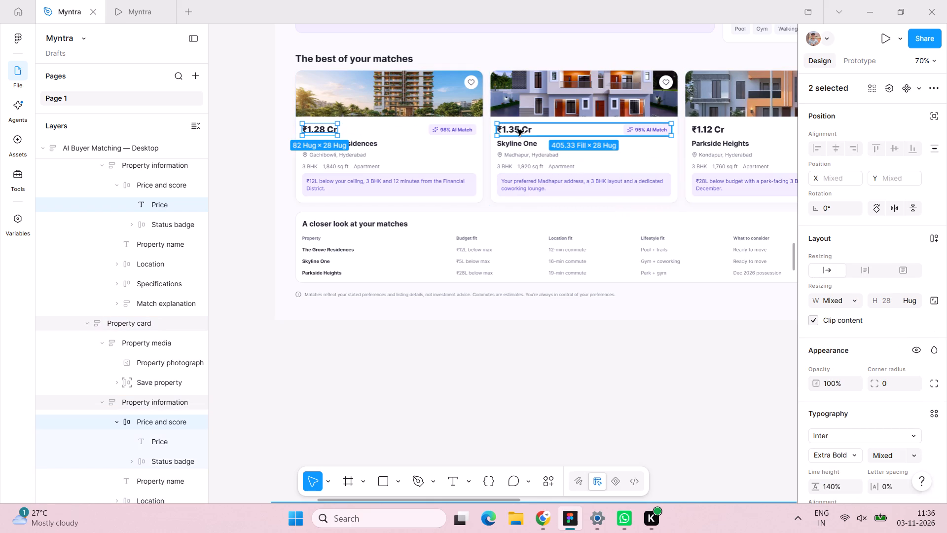
pyautogui.keyDown('shift'); pyautogui.doubleClick(517, 129); pyautogui.keyUp('shift')
pyautogui.keyDown('shift'); pyautogui.tripleClick(517, 129); pyautogui.keyUp('shift')
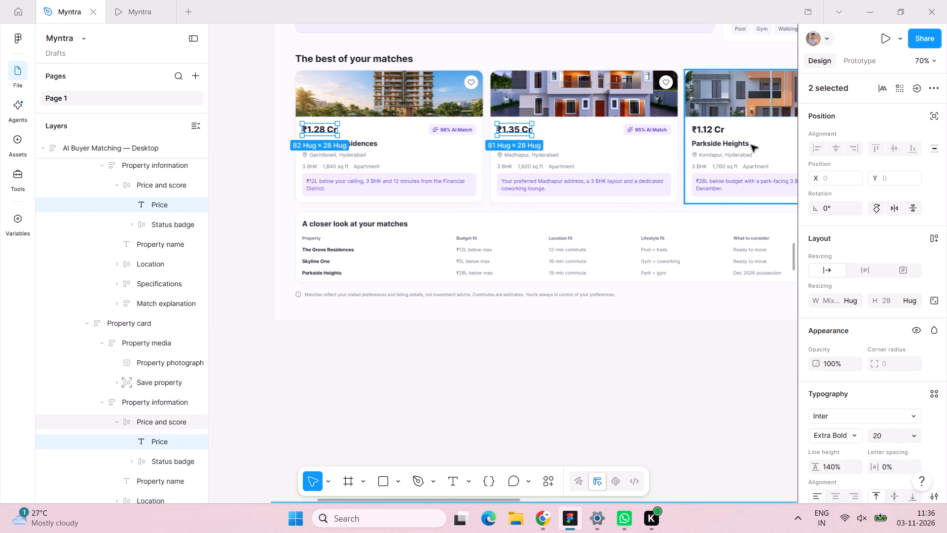
pyautogui.keyDown('shift'); pyautogui.tripleClick(716, 126); pyautogui.keyUp('shift')
pyautogui.keyDown('shift'); pyautogui.click(716, 126); pyautogui.keyUp('shift')
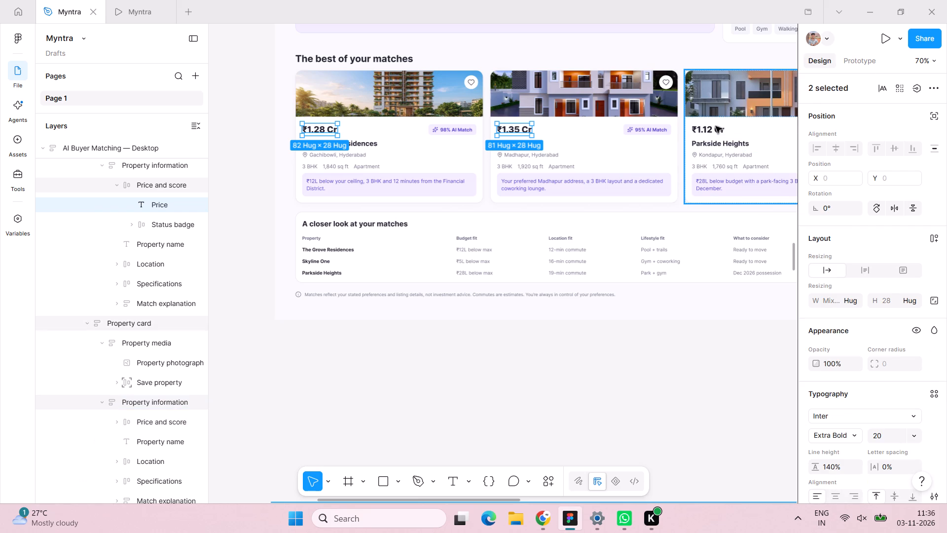
pyautogui.keyDown('shift'); pyautogui.doubleClick(716, 126); pyautogui.keyUp('shift')
pyautogui.keyDown('shift'); pyautogui.tripleClick(715, 127); pyautogui.keyUp('shift')
pyautogui.keyDown('shift'); pyautogui.tripleClick(715, 127); pyautogui.keyUp('shift')
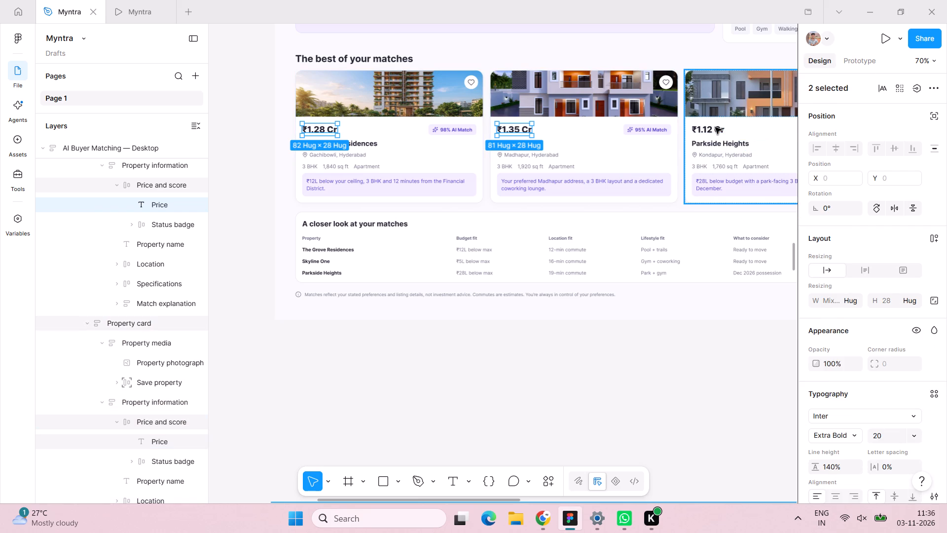
pyautogui.keyDown('shift'); pyautogui.doubleClick(715, 127); pyautogui.keyUp('shift')
pyautogui.keyDown('shift'); pyautogui.tripleClick(716, 127); pyautogui.keyUp('shift')
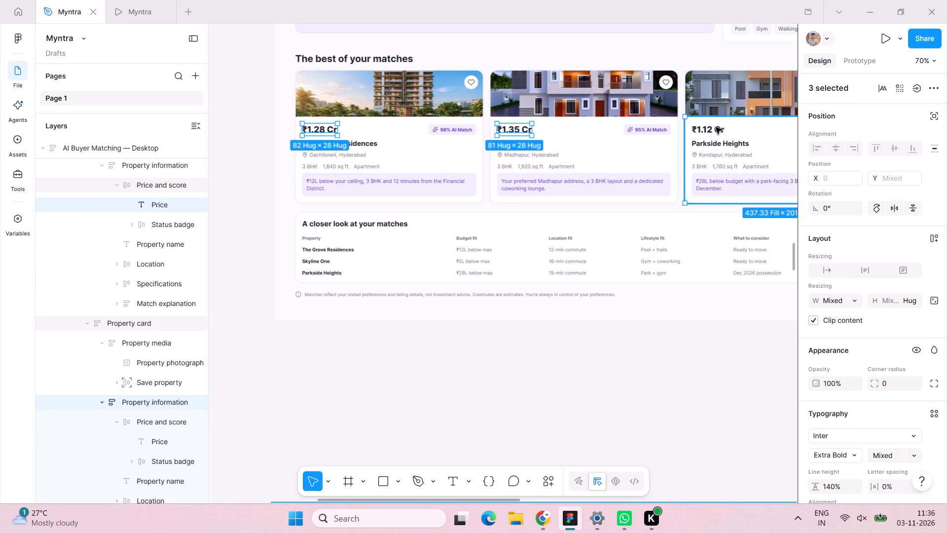
pyautogui.keyDown('shift'); pyautogui.doubleClick(716, 127); pyautogui.keyUp('shift')
pyautogui.keyDown('shift'); pyautogui.tripleClick(716, 127); pyautogui.keyUp('shift')
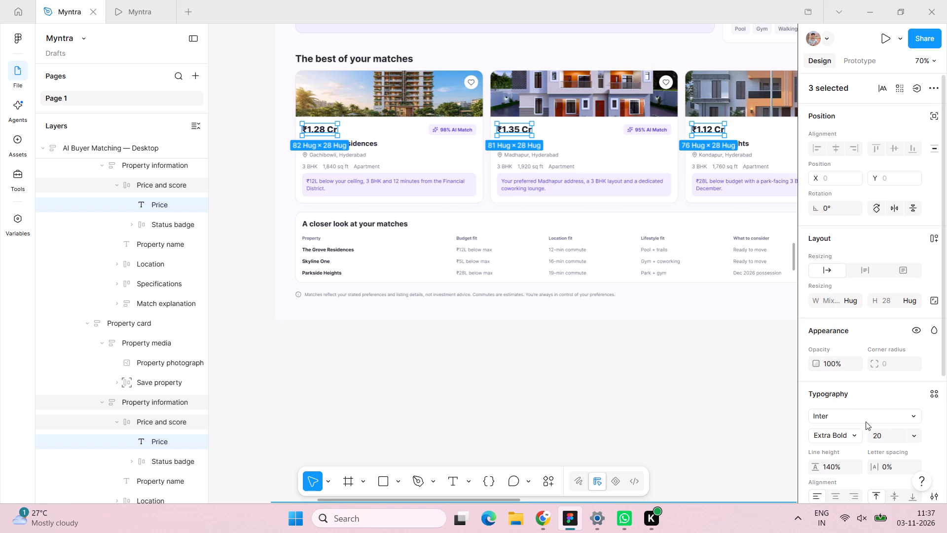
pyautogui.click(895, 434)
pyautogui.write('22')
pyautogui.press('Return')
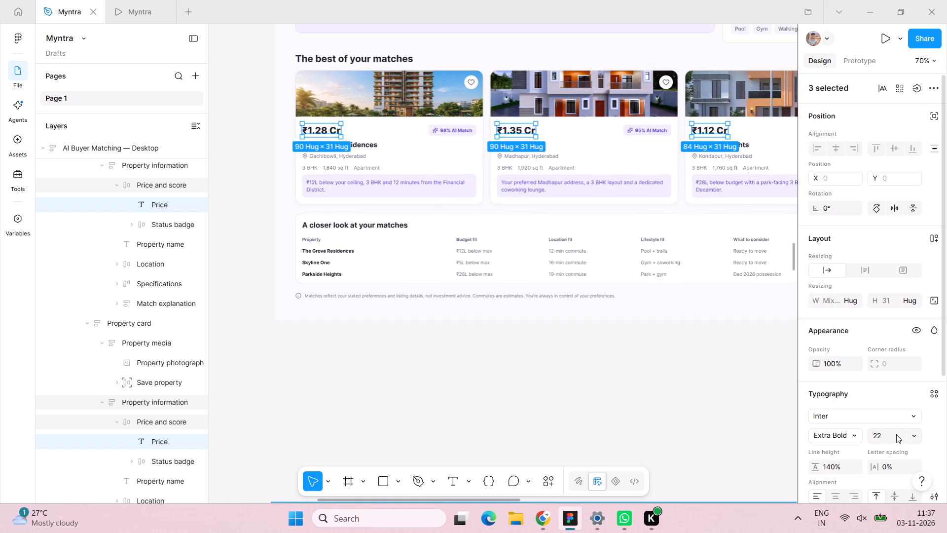
# Change the font weight of the three match card prices to Bold.
pyautogui.click(853, 436)
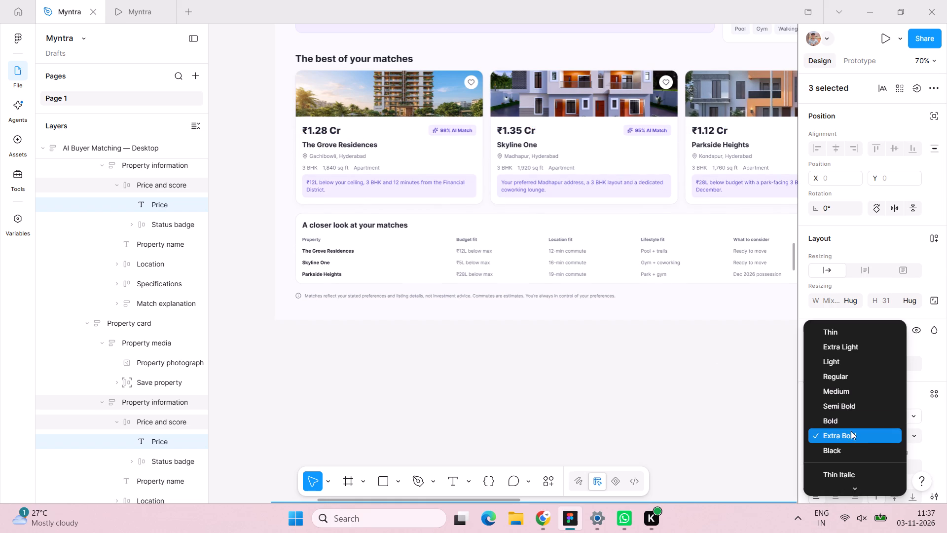
pyautogui.click(846, 423)
# Set the font size of the property names on all three match cards to 18.
pyautogui.hscroll(1, 365, 164)
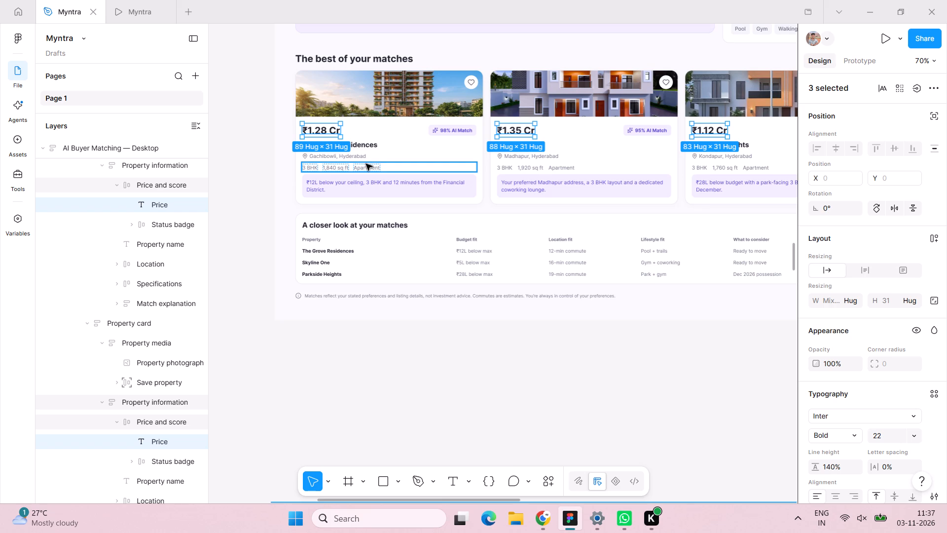
pyautogui.hscroll(1, 366, 164)
pyautogui.hscroll(-1, 366, 164)
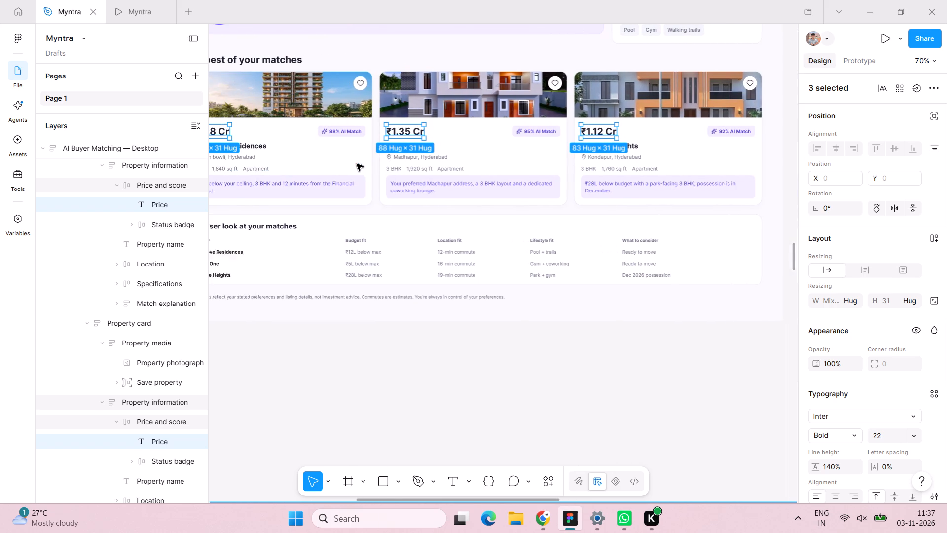
pyautogui.hscroll(-1, 357, 164)
pyautogui.doubleClick(325, 147)
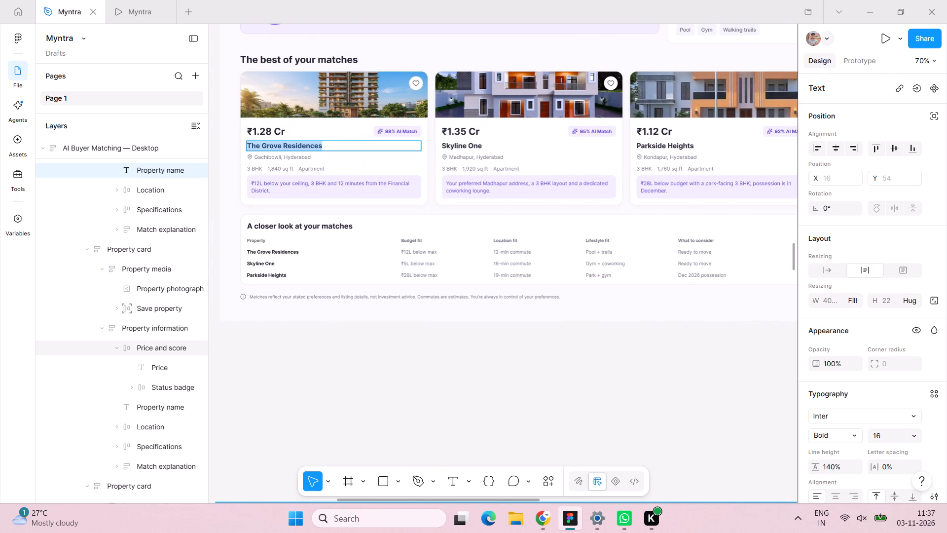
pyautogui.click(234, 357)
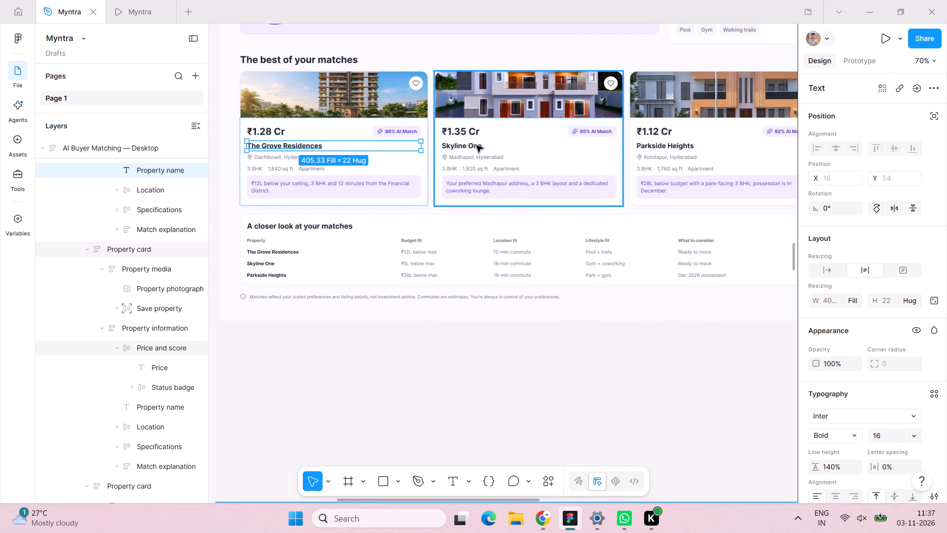
pyautogui.keyDown('shift'); pyautogui.tripleClick(464, 145); pyautogui.keyUp('shift')
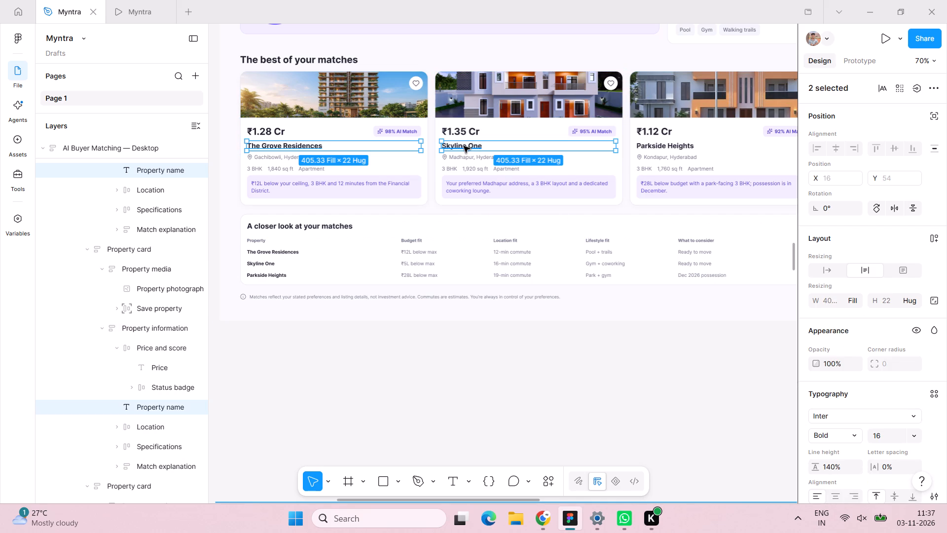
pyautogui.keyDown('shift'); pyautogui.tripleClick(654, 145); pyautogui.keyUp('shift')
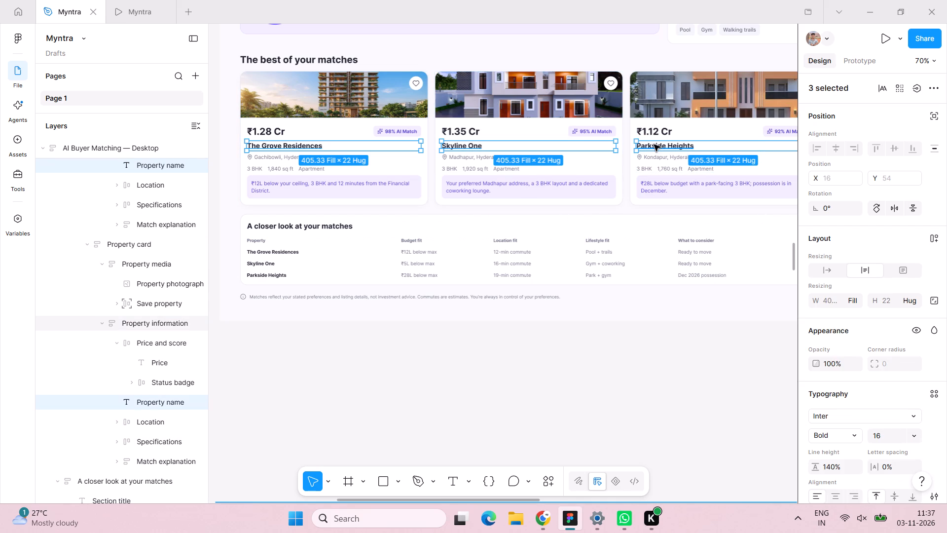
pyautogui.click(887, 432)
pyautogui.write('18')
pyautogui.press('Return')
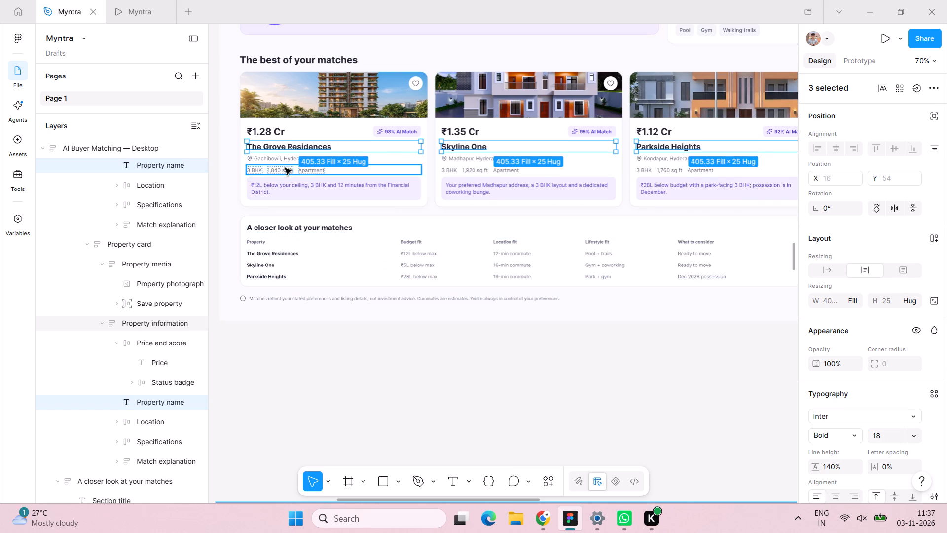
# Set the address, configuration, area and property type text on the Grove Residences match card to font size 14.
pyautogui.hscroll(1, 289, 164)
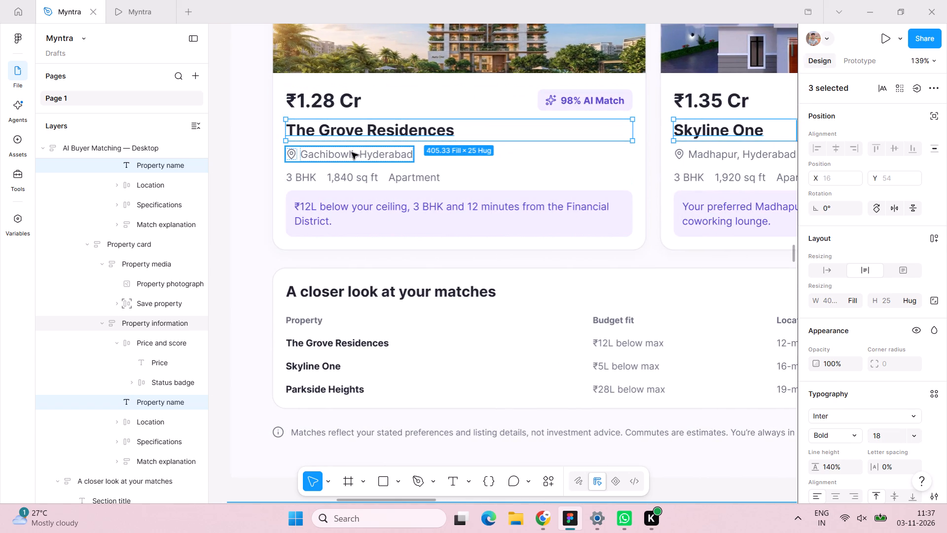
pyautogui.doubleClick(354, 152)
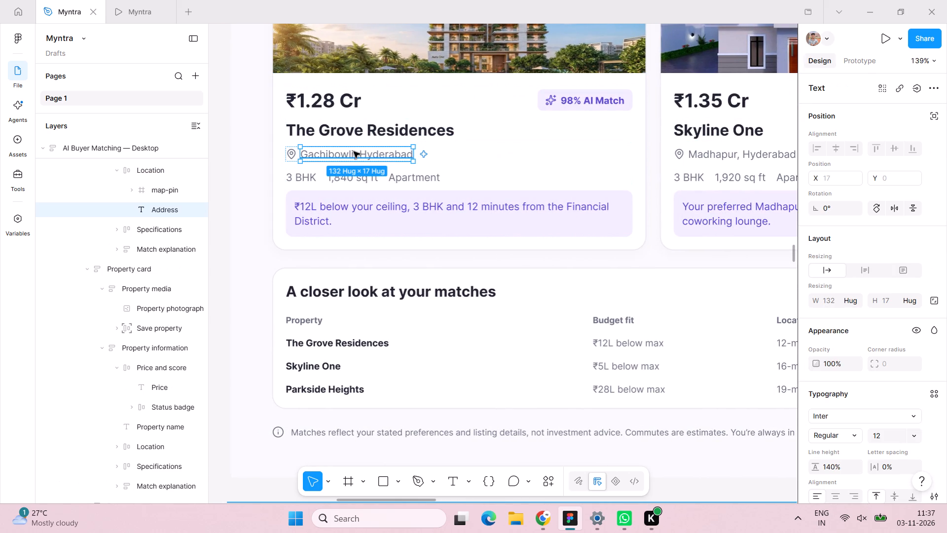
pyautogui.keyDown('shift'); pyautogui.doubleClick(344, 175); pyautogui.keyUp('shift')
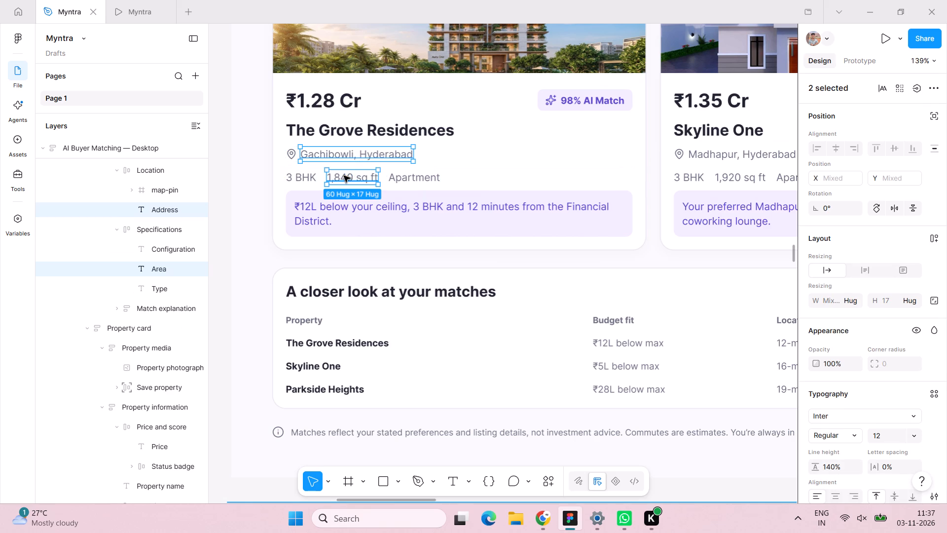
pyautogui.keyDown('shift'); pyautogui.click(310, 179); pyautogui.keyUp('shift')
pyautogui.keyDown('shift'); pyautogui.click(397, 179); pyautogui.keyUp('shift')
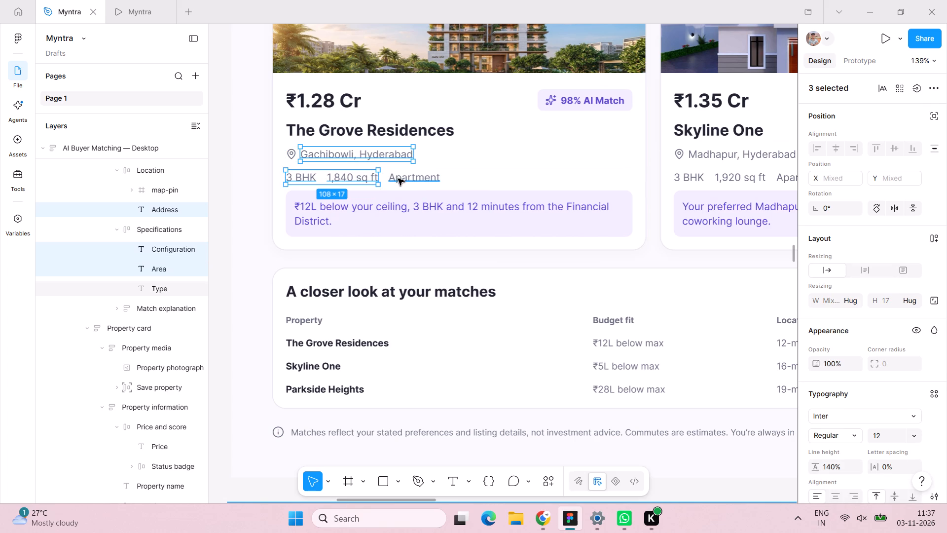
pyautogui.click(895, 439)
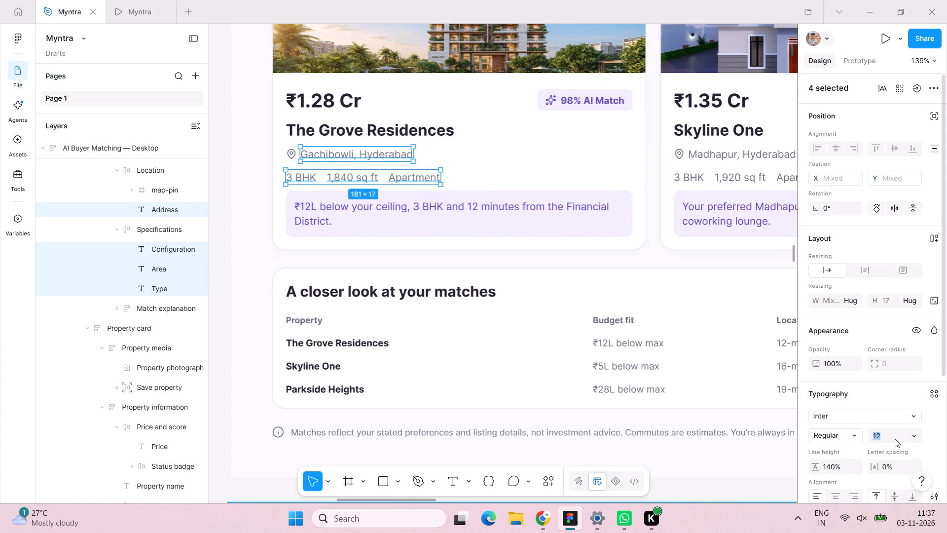
pyautogui.write('14')
pyautogui.press('Return')
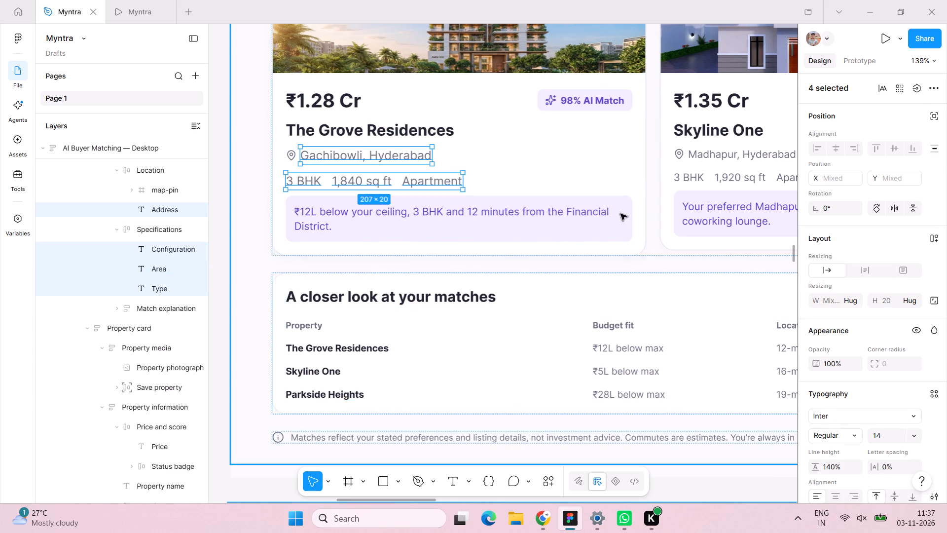
# Set the address, configuration, area and property type text on the Skyline One match card to font size 14.
pyautogui.hscroll(-4, 596, 211)
pyautogui.tripleClick(516, 159)
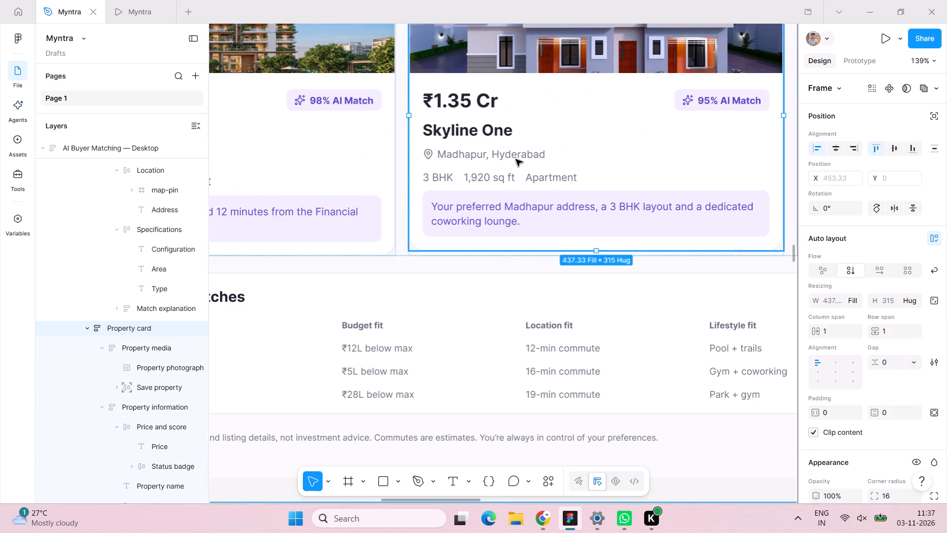
pyautogui.doubleClick(522, 154)
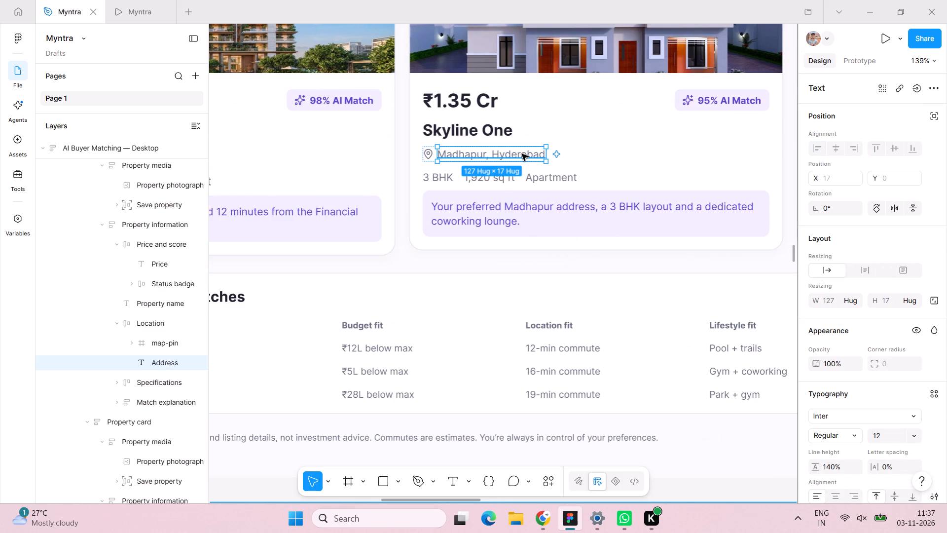
pyautogui.keyDown('shift'); pyautogui.doubleClick(443, 182); pyautogui.keyUp('shift')
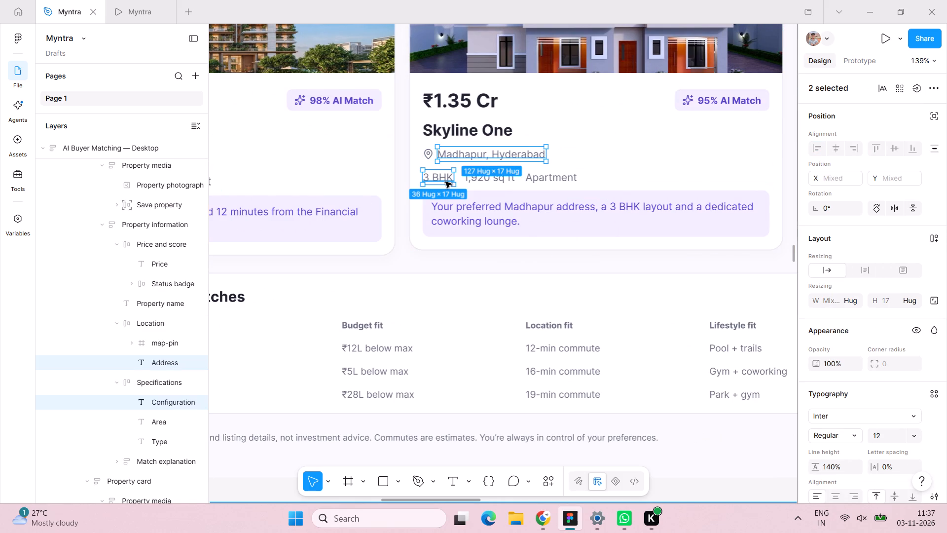
pyautogui.keyDown('shift'); pyautogui.click(488, 176); pyautogui.keyUp('shift')
pyautogui.keyDown('shift'); pyautogui.click(537, 177); pyautogui.keyUp('shift')
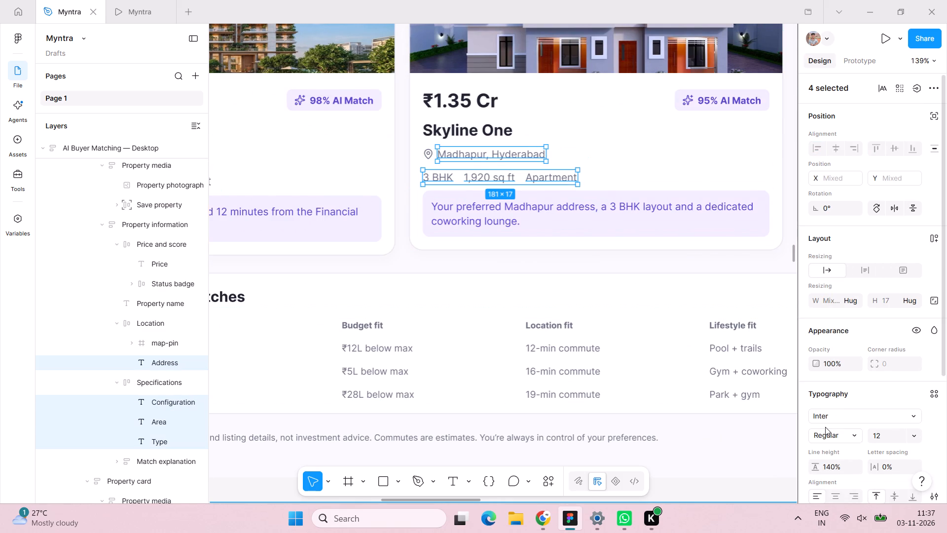
pyautogui.click(889, 437)
pyautogui.write('14')
pyautogui.press('Return')
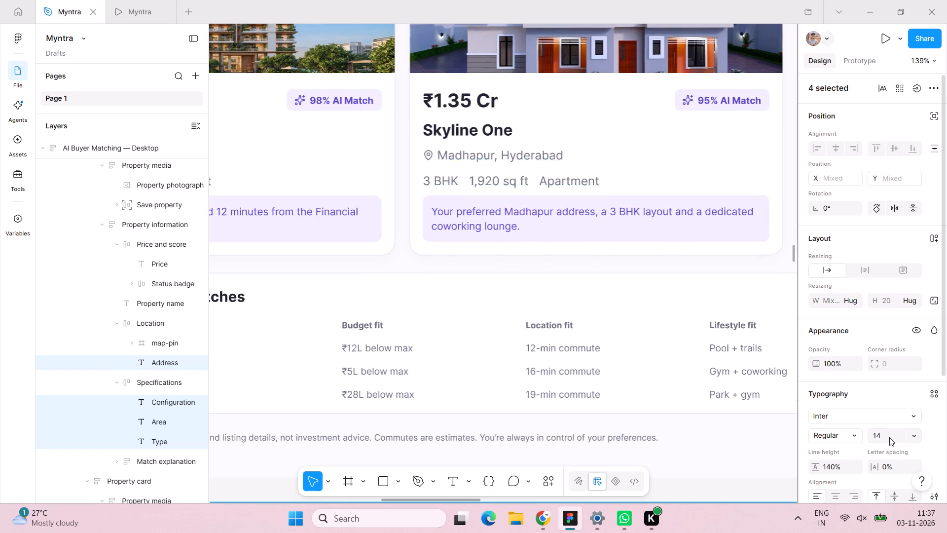
# Set the address, configuration, area and property type text on the Parkside Heights match card to font size 14.
pyautogui.hscroll(-5, 574, 222)
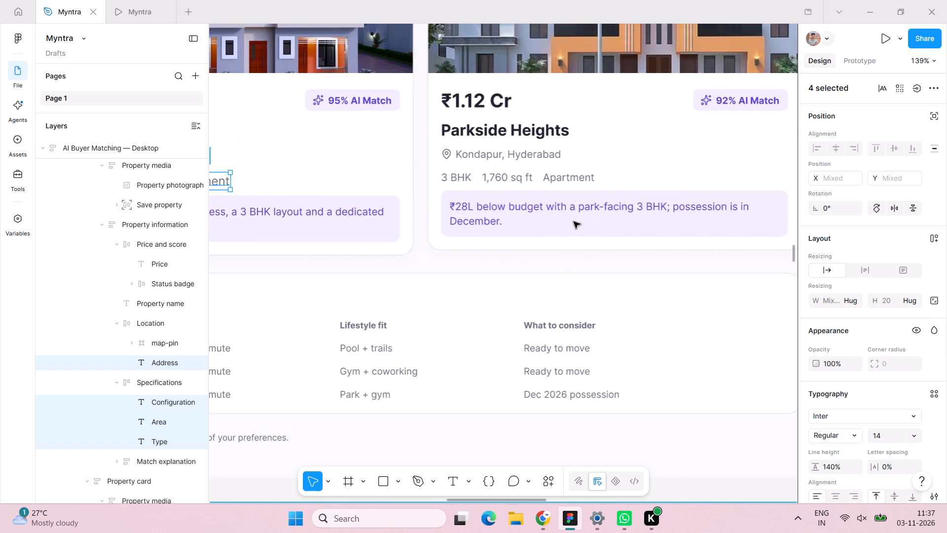
pyautogui.tripleClick(502, 154)
pyautogui.doubleClick(503, 154)
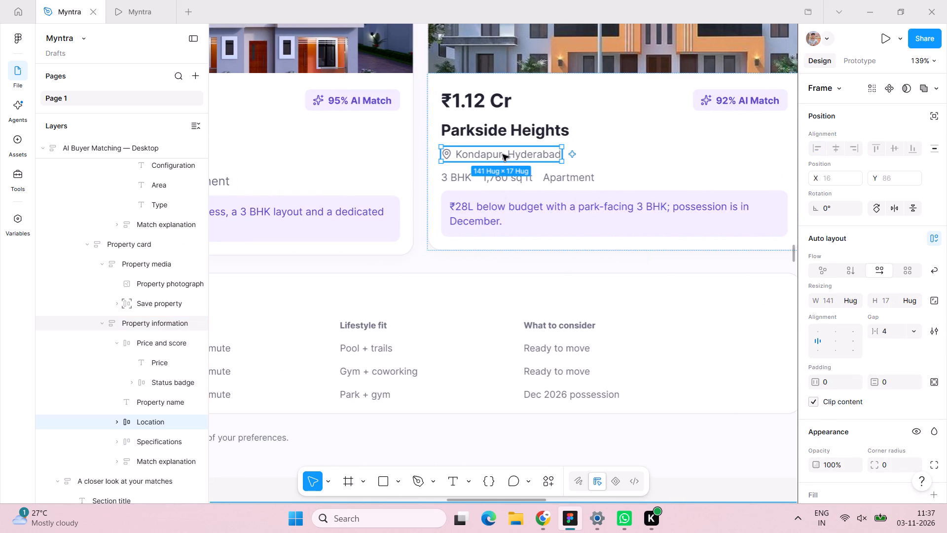
pyautogui.keyDown('shift'); pyautogui.doubleClick(466, 175); pyautogui.keyUp('shift')
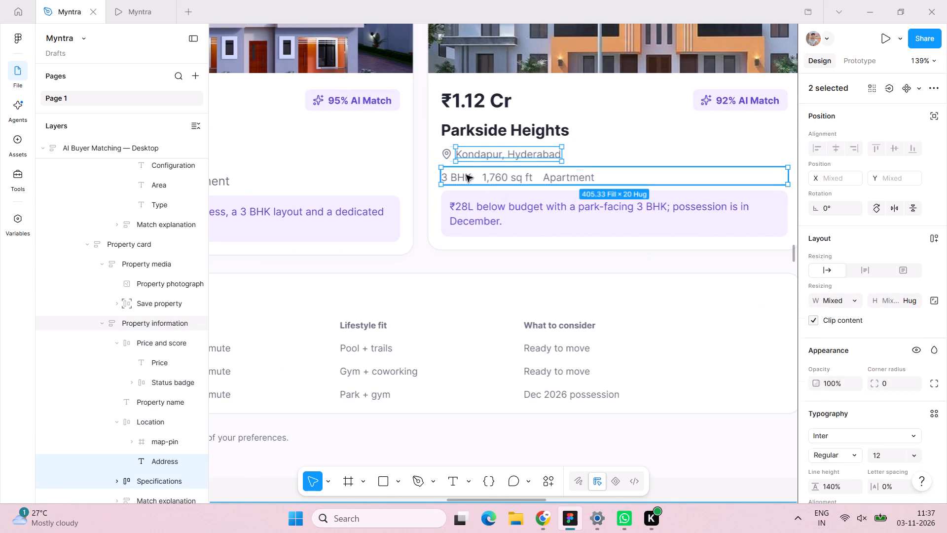
pyautogui.keyDown('shift'); pyautogui.click(509, 178); pyautogui.keyUp('shift')
pyautogui.keyDown('shift'); pyautogui.click(577, 178); pyautogui.keyUp('shift')
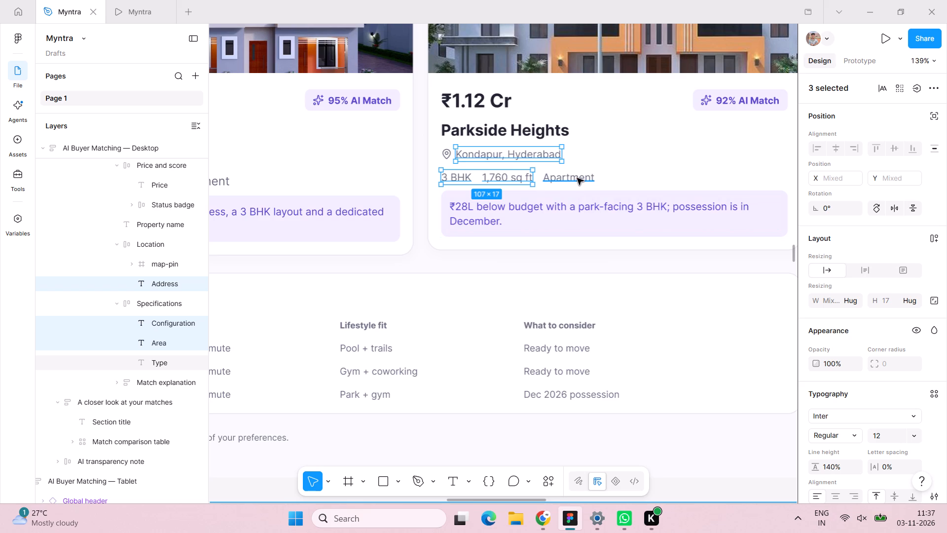
pyautogui.click(889, 431)
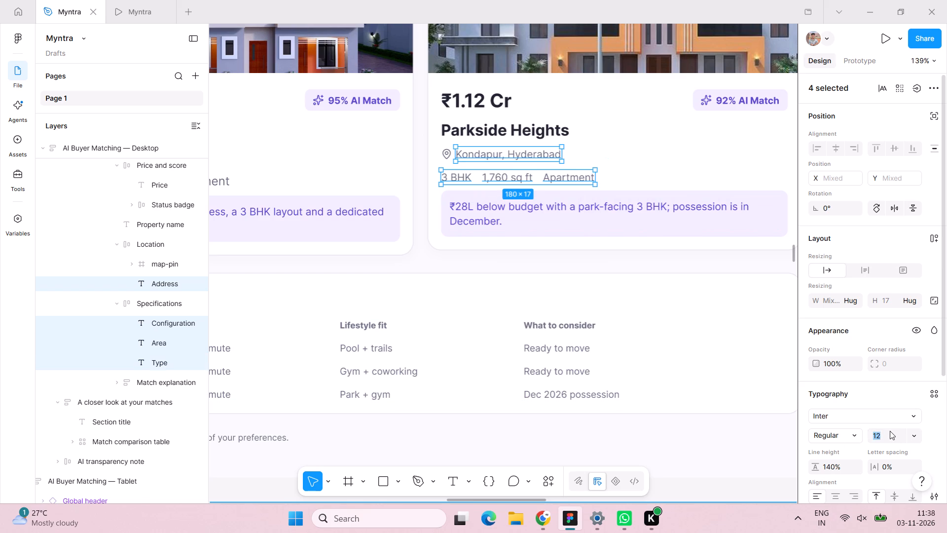
pyautogui.write('14')
pyautogui.press('Return')
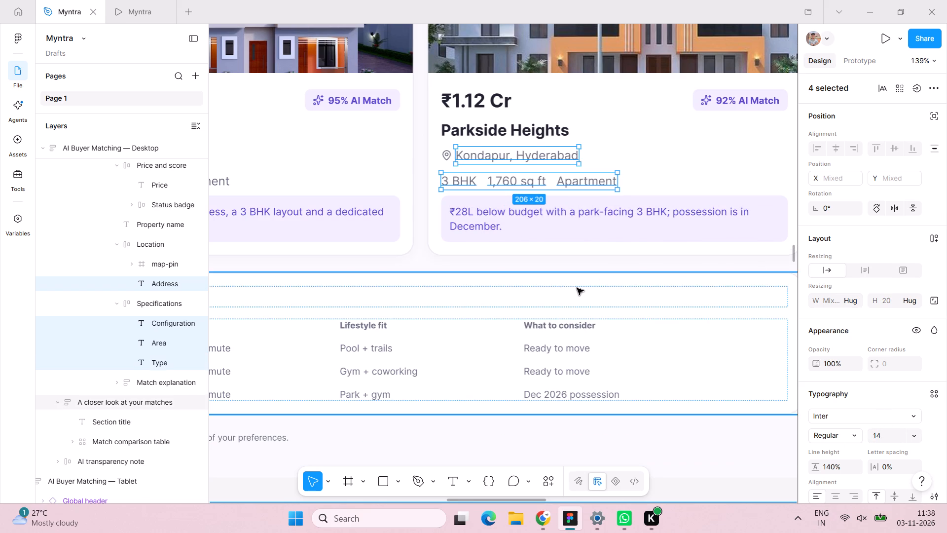
# Set the match explanation text on the Grove Residences card to font size 14.
pyautogui.hscroll(2, 576, 288)
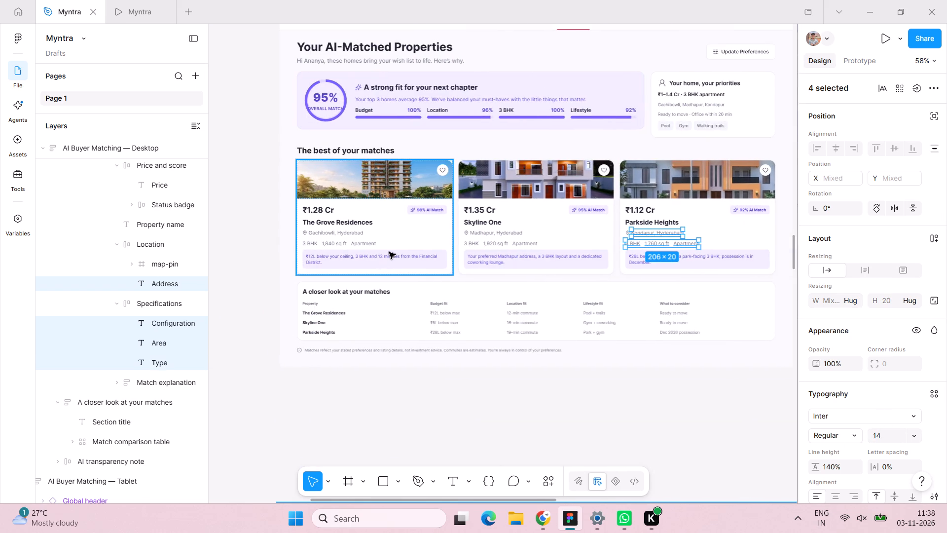
pyautogui.tripleClick(422, 261)
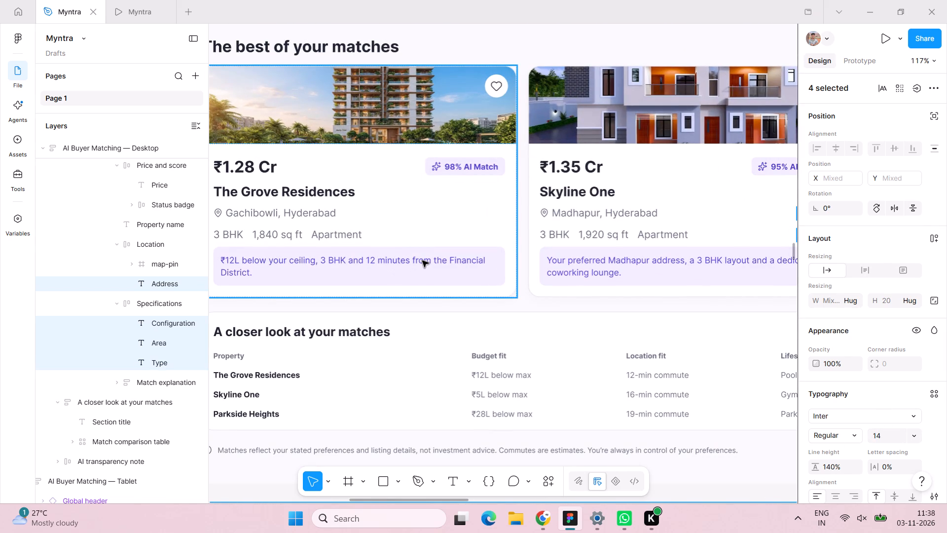
pyautogui.click(422, 261)
pyautogui.doubleClick(422, 261)
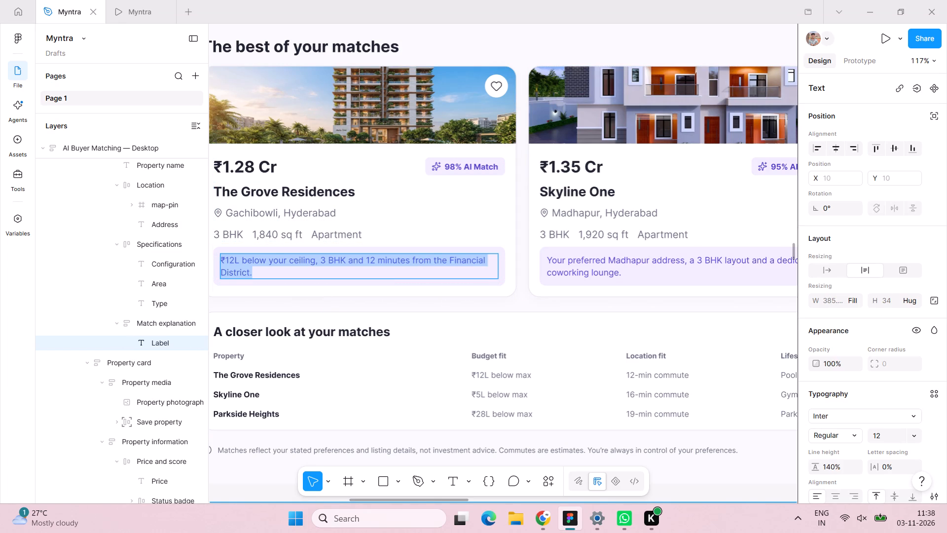
pyautogui.click(885, 441)
pyautogui.write('14')
pyautogui.press('Return')
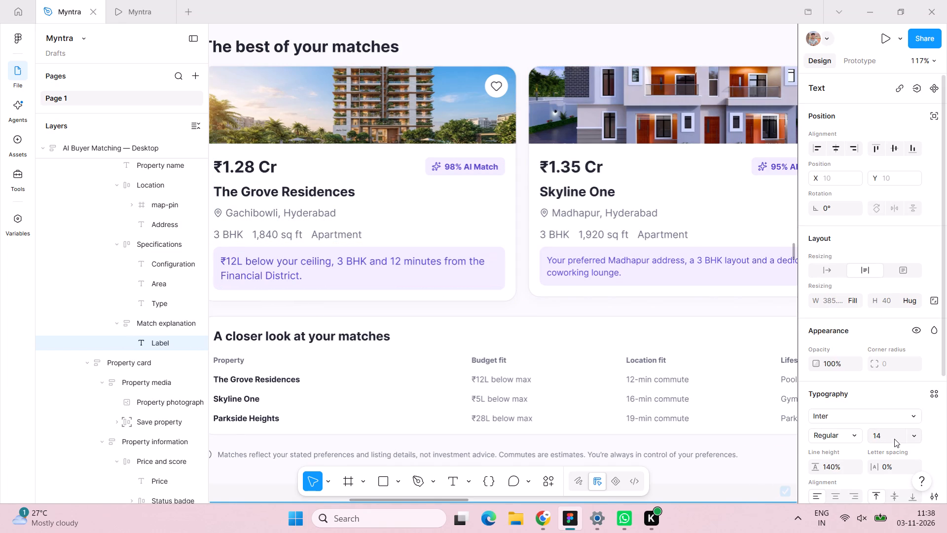
# Set the match explanation text on the Skyline One card to font size 14.
pyautogui.tripleClick(659, 267)
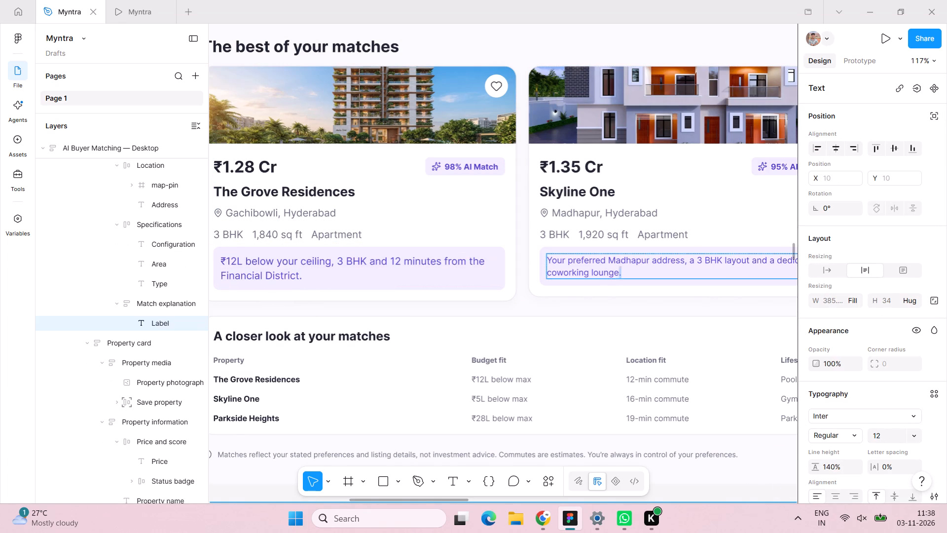
pyautogui.click(894, 429)
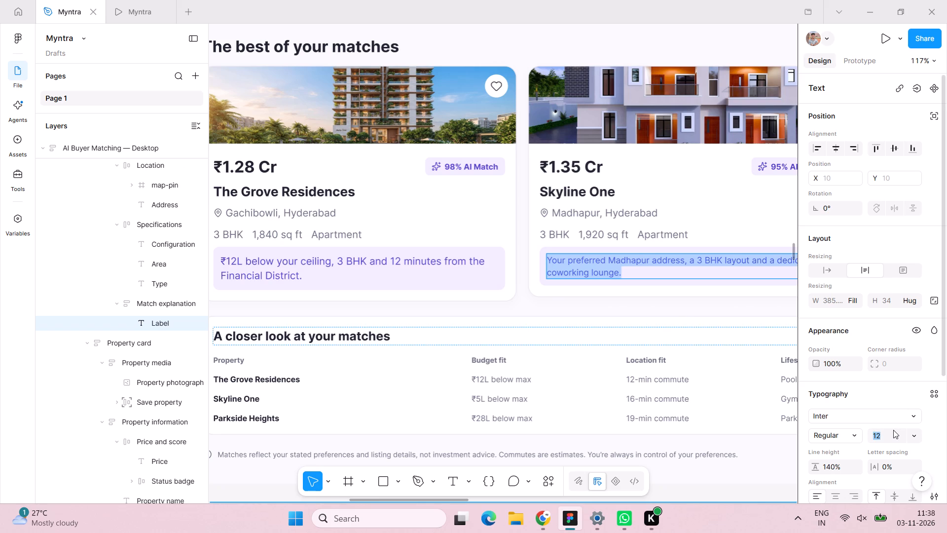
pyautogui.write('14')
pyautogui.press('Return')
# Set the match explanation text on the Parkside Heights card to font size 14.
pyautogui.hscroll(-5, 584, 286)
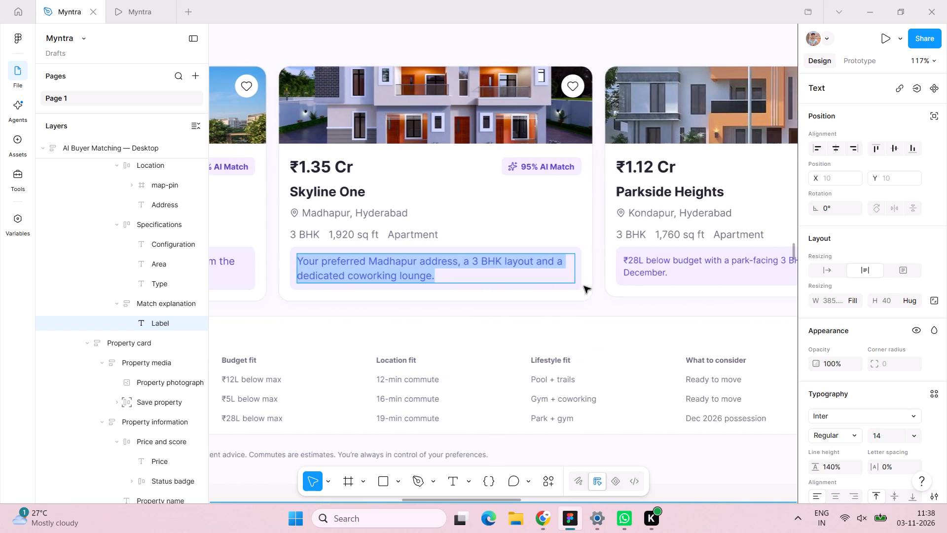
pyautogui.hscroll(-1, 584, 286)
pyautogui.tripleClick(611, 276)
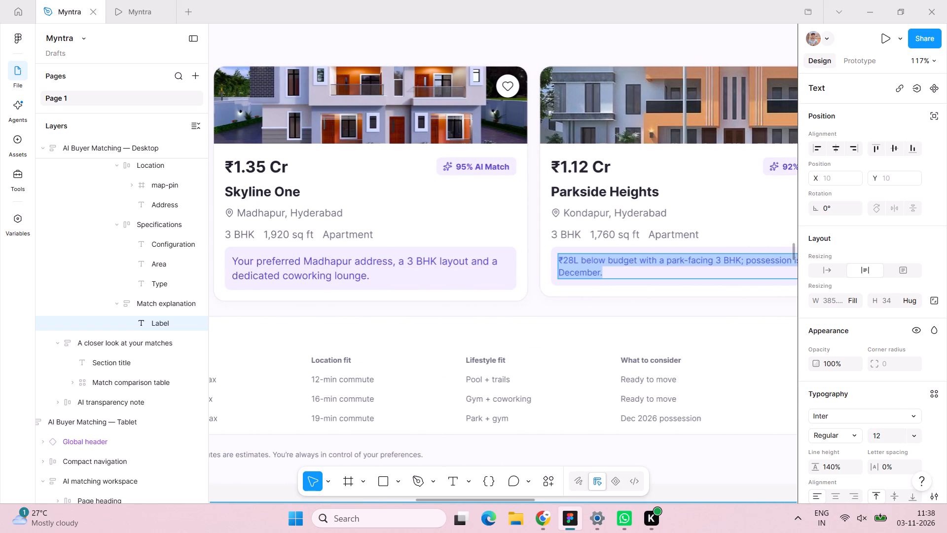
pyautogui.click(893, 438)
pyautogui.write('14')
pyautogui.press('Return')
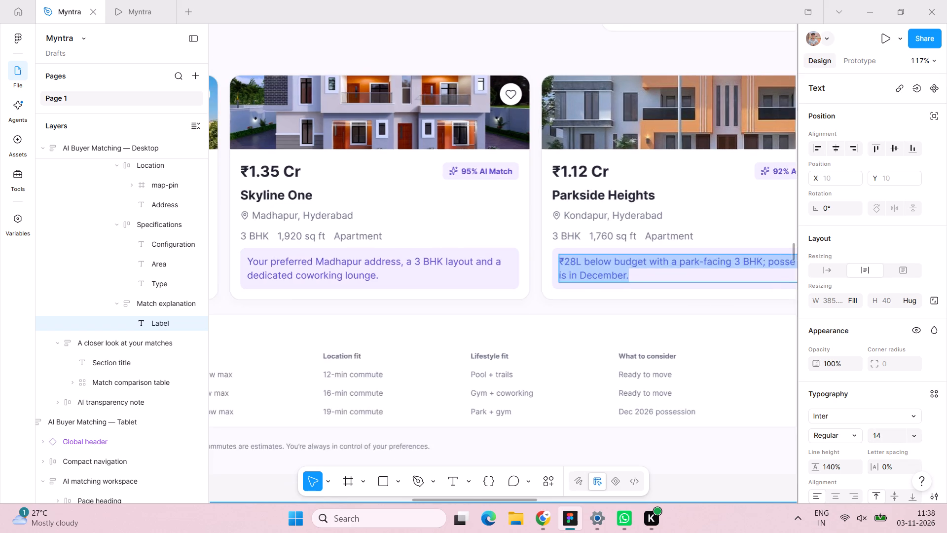
# Set the "A closer look at your matches" section title on the desktop AI Buyer Matching frame to font size 18.
pyautogui.scroll(-3, 578, 273)
pyautogui.scroll(1, 578, 273)
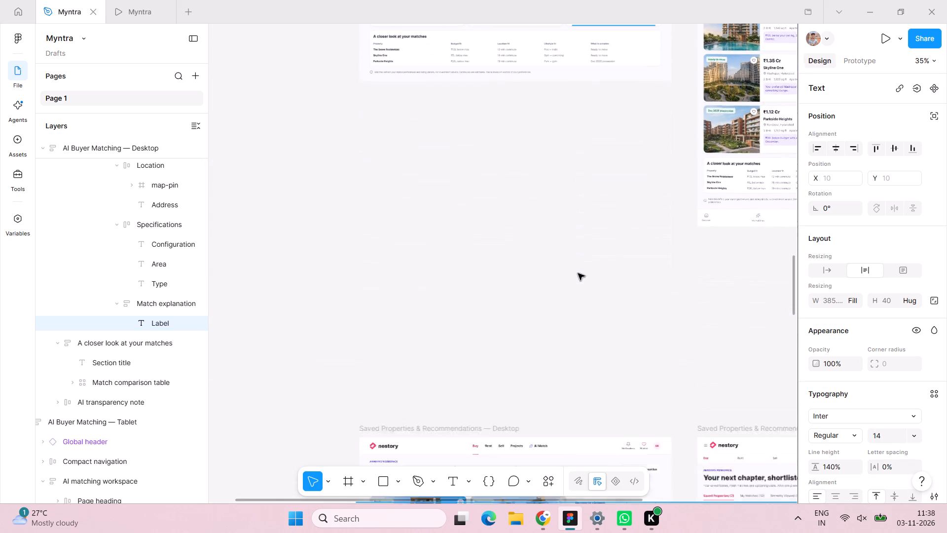
pyautogui.scroll(1, 578, 273)
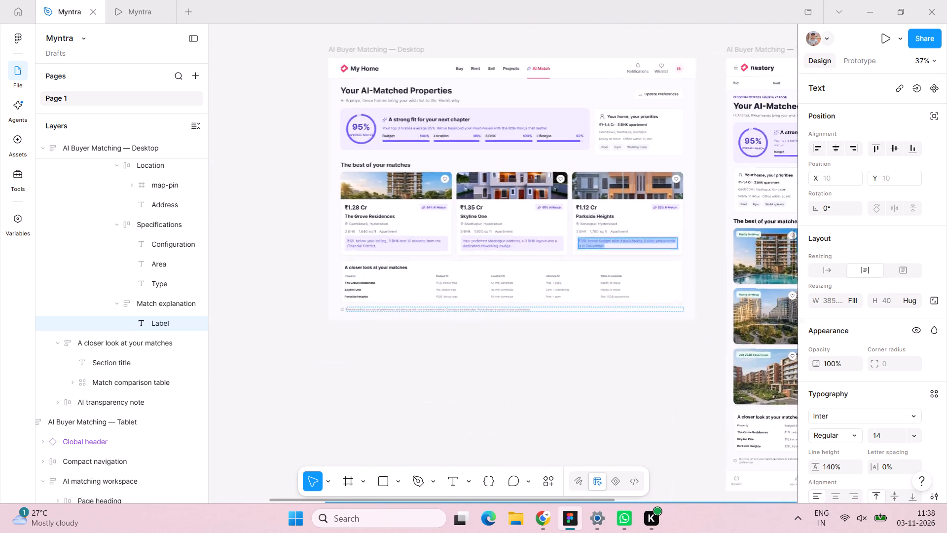
pyautogui.hscroll(5, 532, 312)
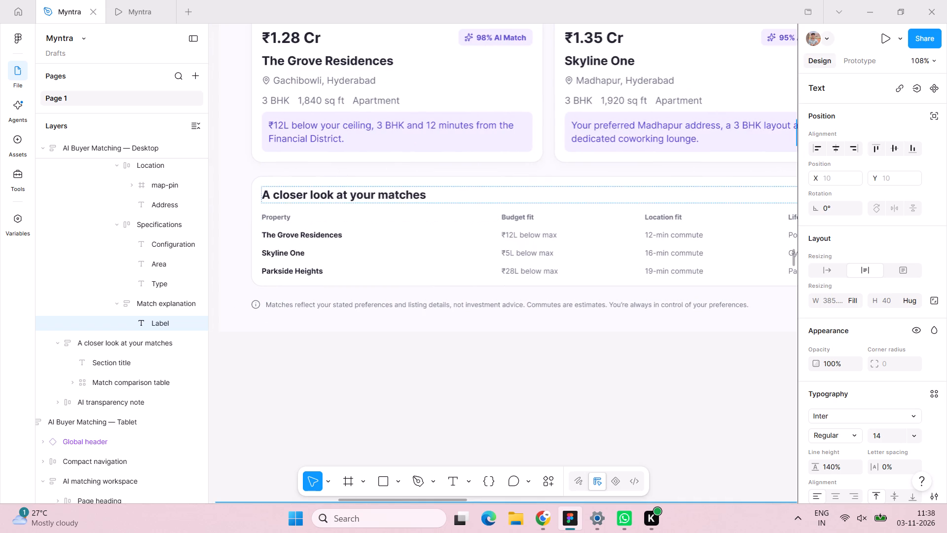
pyautogui.tripleClick(390, 199)
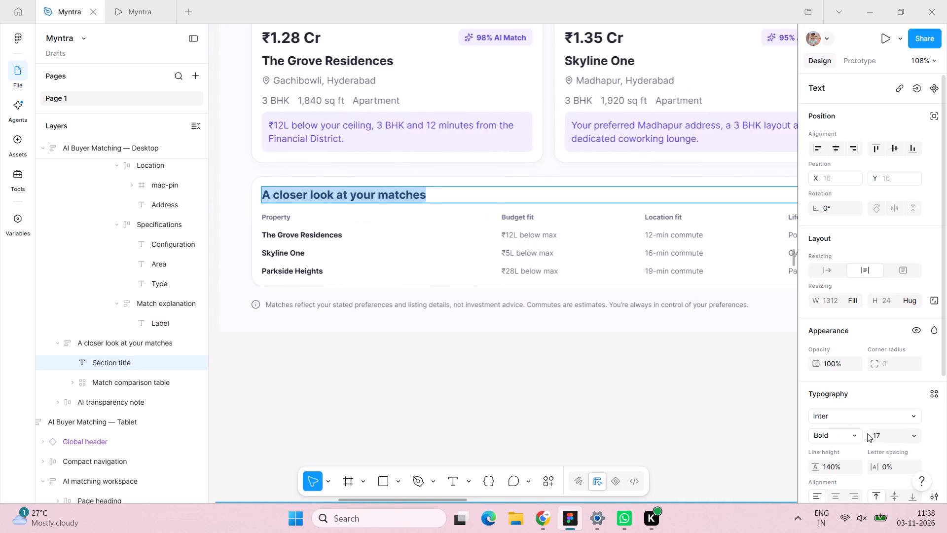
pyautogui.click(894, 438)
pyautogui.write('18')
pyautogui.press('Return')
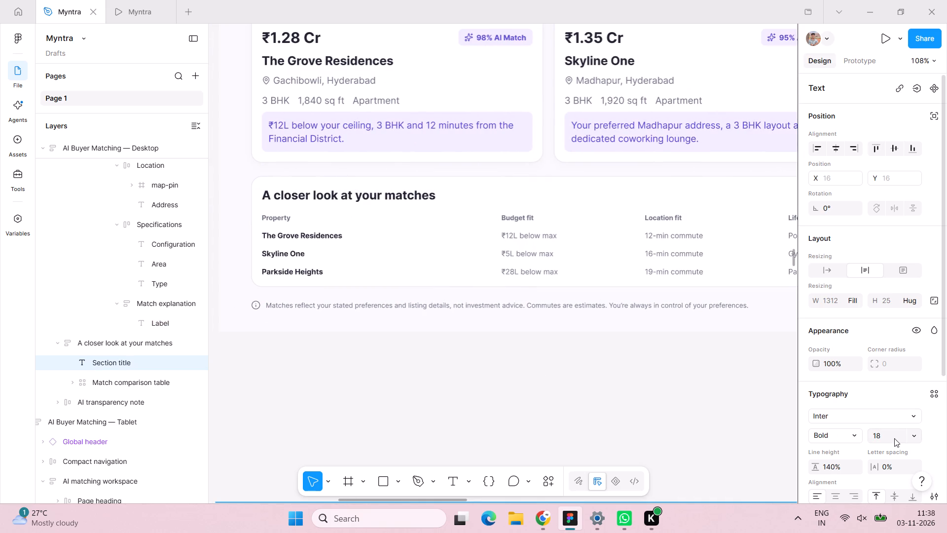
# Set the Property column heading in the match comparison table to font size 14.
pyautogui.doubleClick(283, 220)
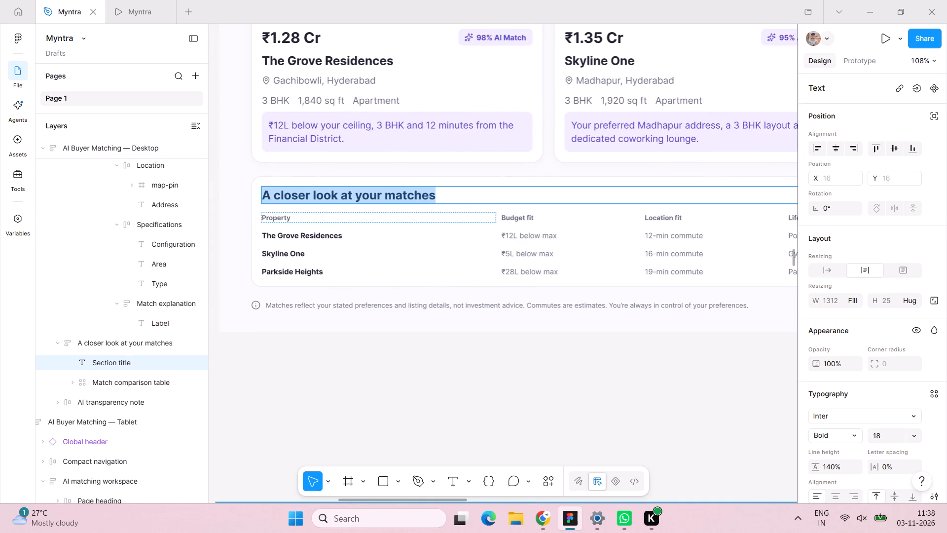
pyautogui.click(886, 470)
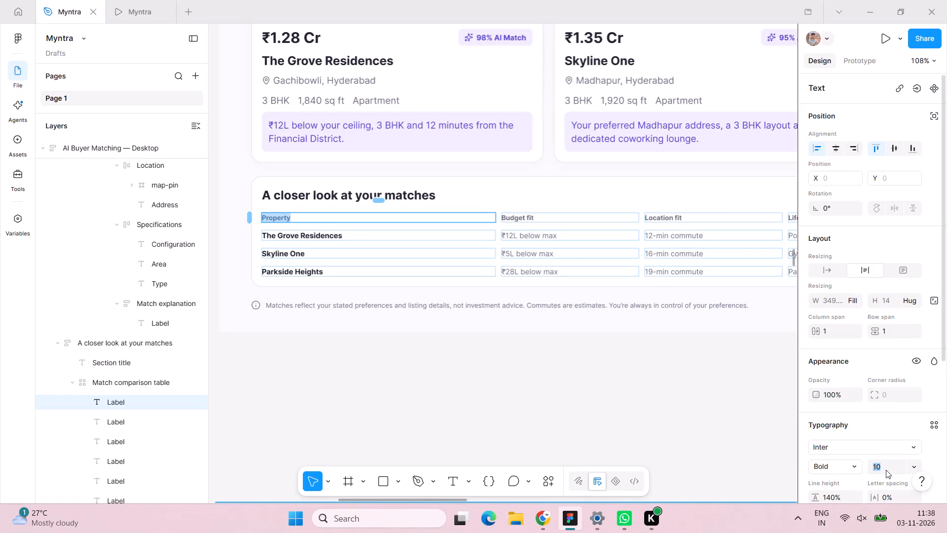
pyautogui.write('14')
pyautogui.press('Return')
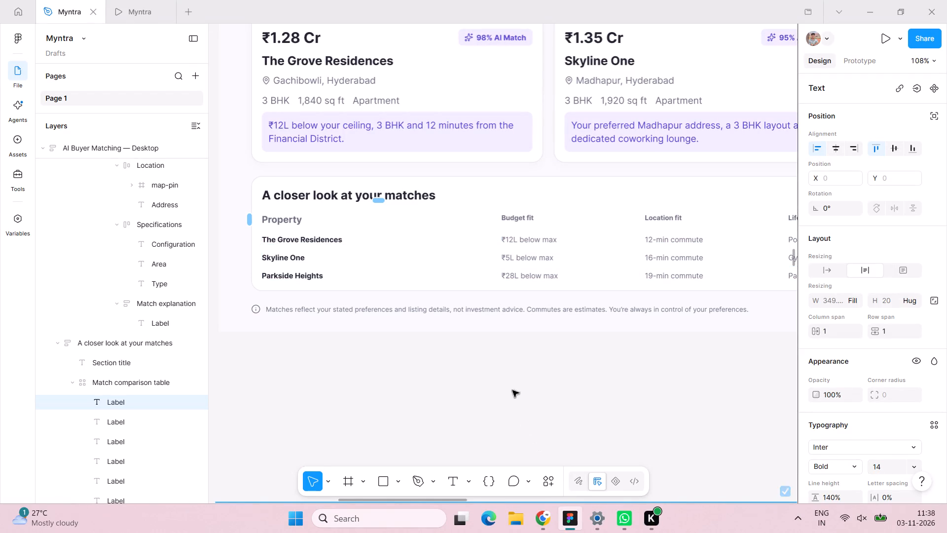
# Set The Grove Residences row name in the match comparison table to font size 14.
pyautogui.click(349, 240)
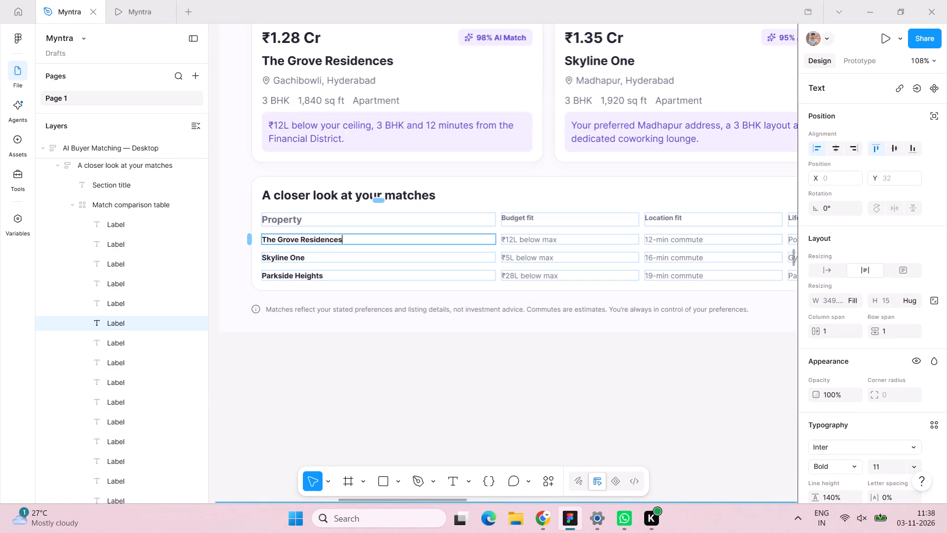
pyautogui.click(286, 377)
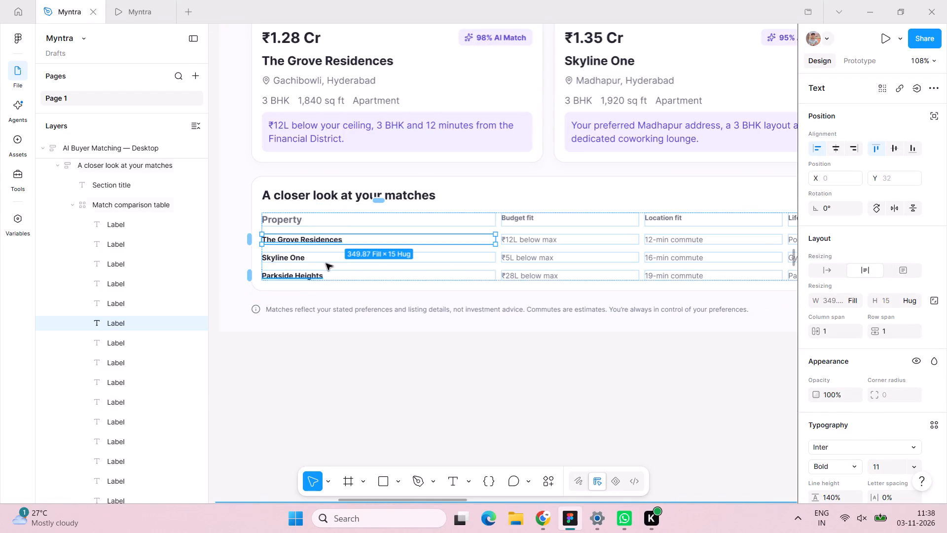
pyautogui.keyDown('shift'); pyautogui.doubleClick(312, 259); pyautogui.keyUp('shift')
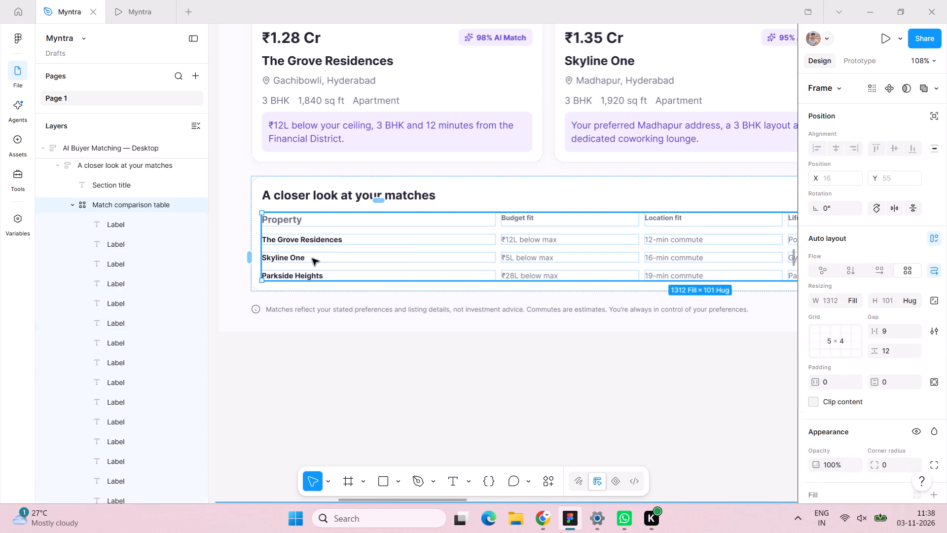
pyautogui.click(319, 237)
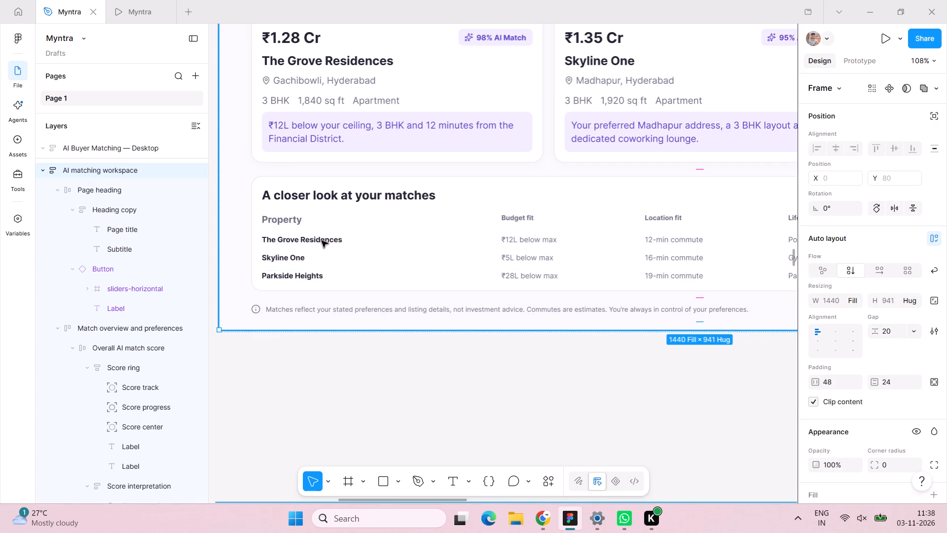
pyautogui.tripleClick(322, 240)
pyautogui.click(322, 236)
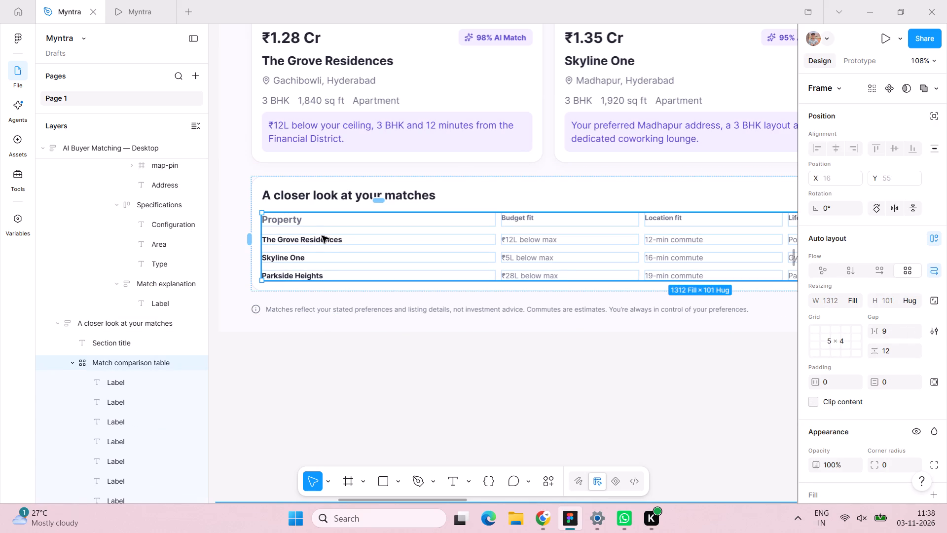
pyautogui.doubleClick(328, 239)
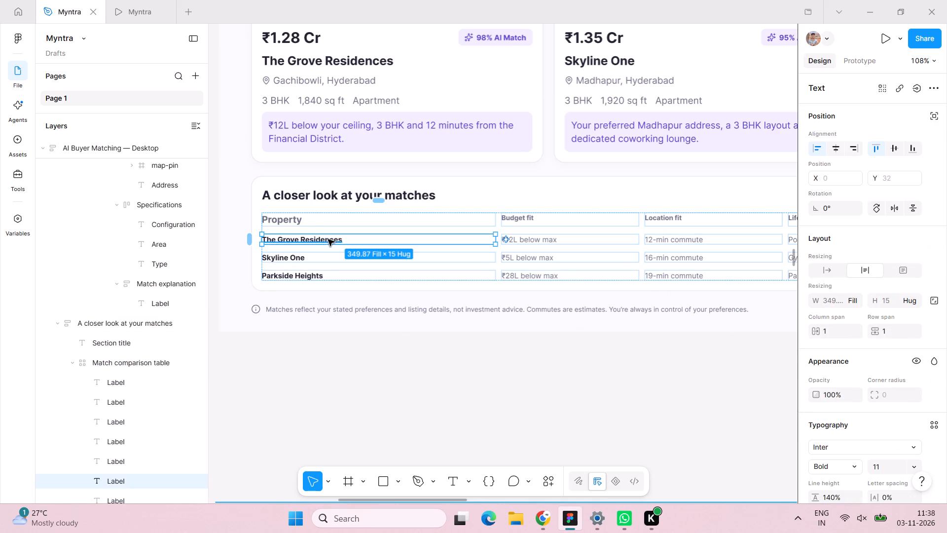
pyautogui.keyDown('shift'); pyautogui.tripleClick(318, 256); pyautogui.keyUp('shift')
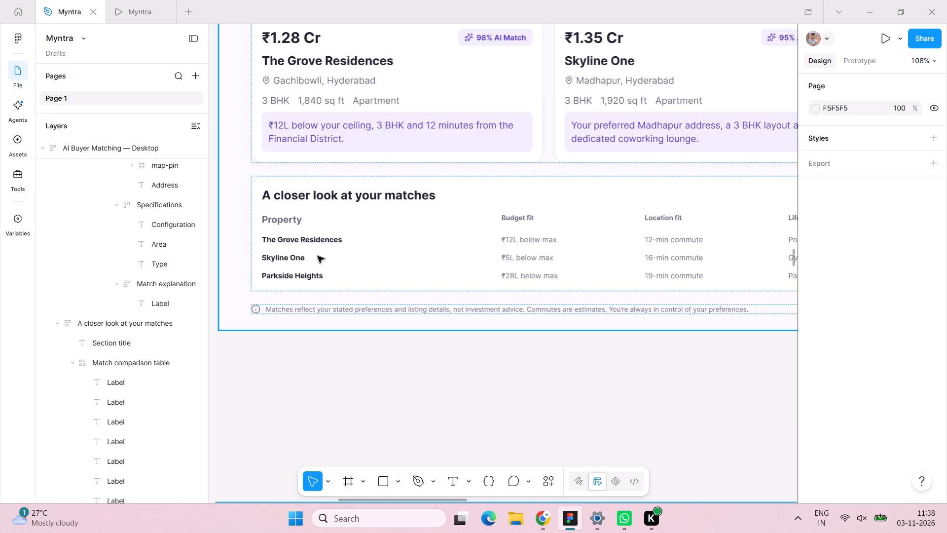
pyautogui.keyDown('shift'); pyautogui.click(318, 256); pyautogui.keyUp('shift')
pyautogui.tripleClick(332, 240)
pyautogui.click(332, 240)
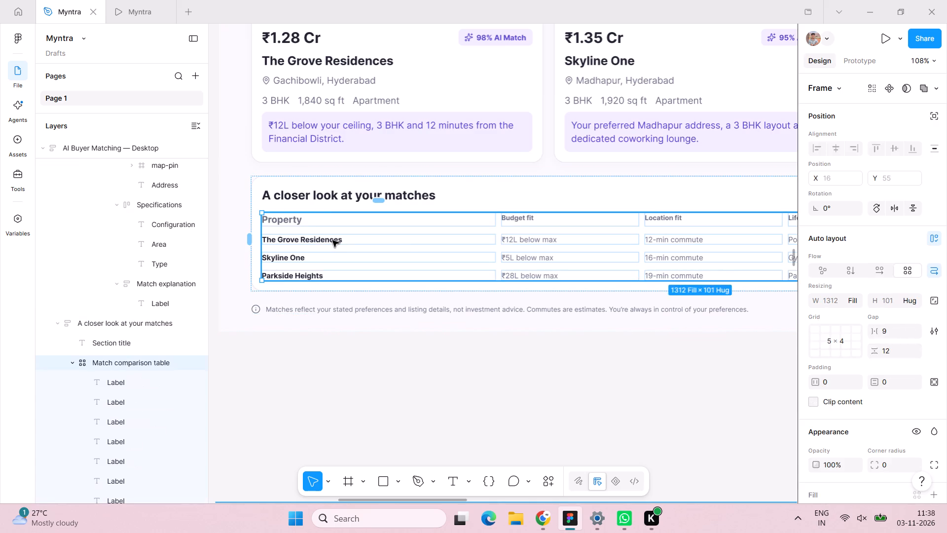
pyautogui.doubleClick(332, 240)
pyautogui.click(885, 464)
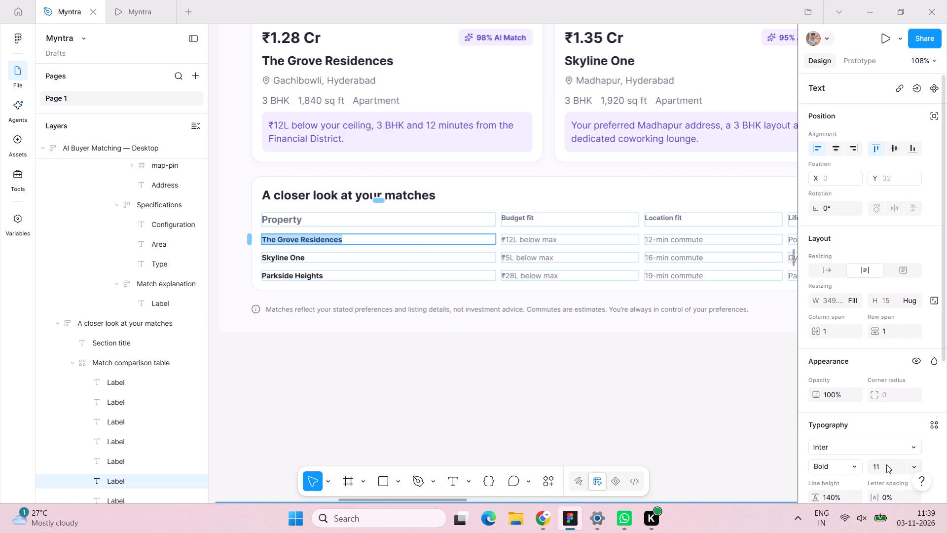
pyautogui.write('14')
pyautogui.press('Return')
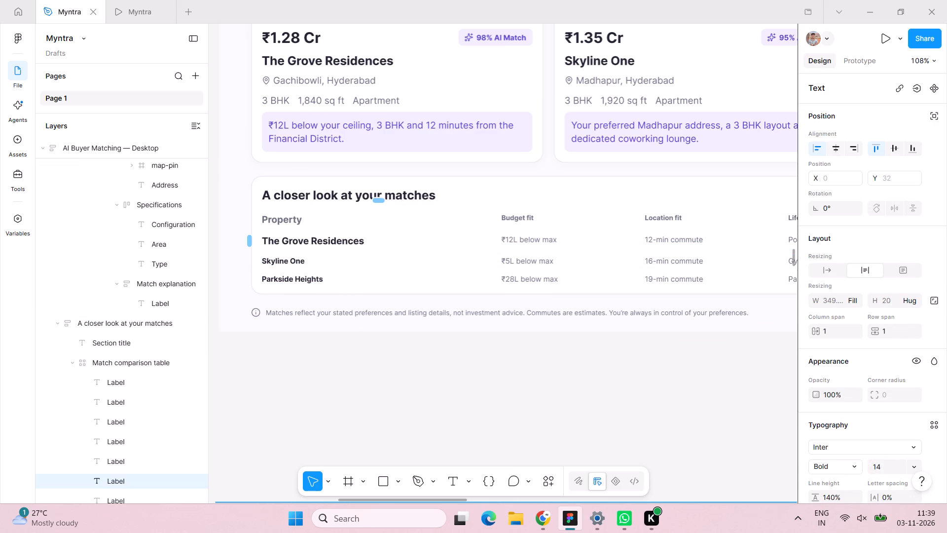
# Set the Skyline One row name in the match comparison table to font size 14.
pyautogui.doubleClick(334, 265)
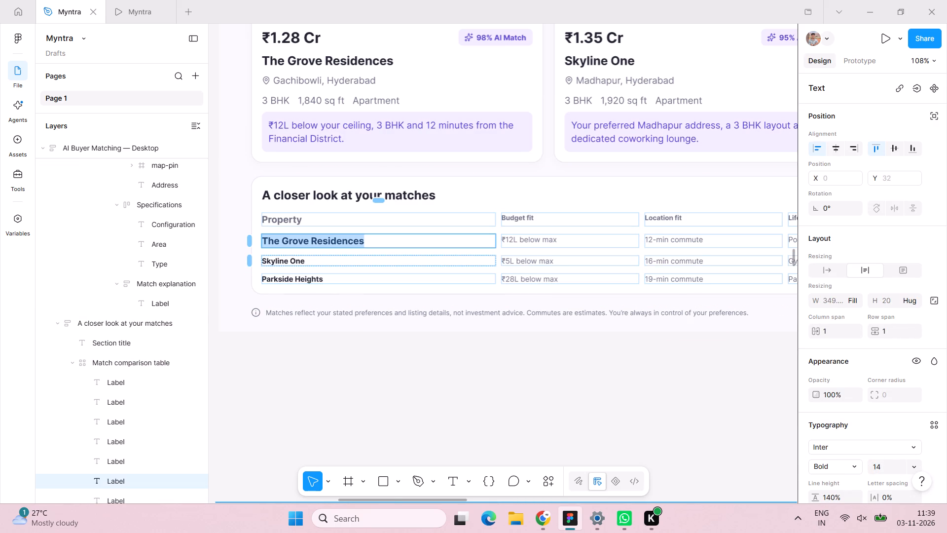
pyautogui.doubleClick(334, 265)
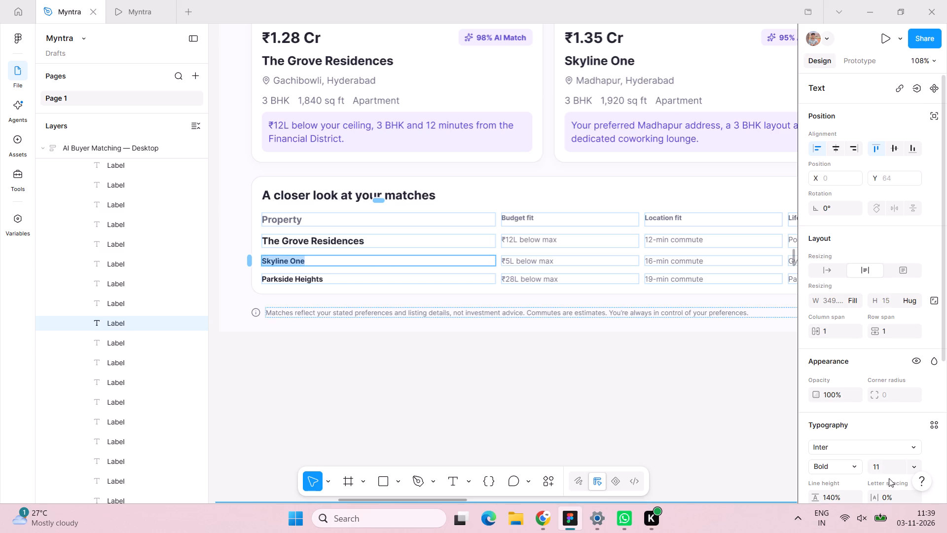
pyautogui.click(893, 468)
pyautogui.write('14')
pyautogui.press('Return')
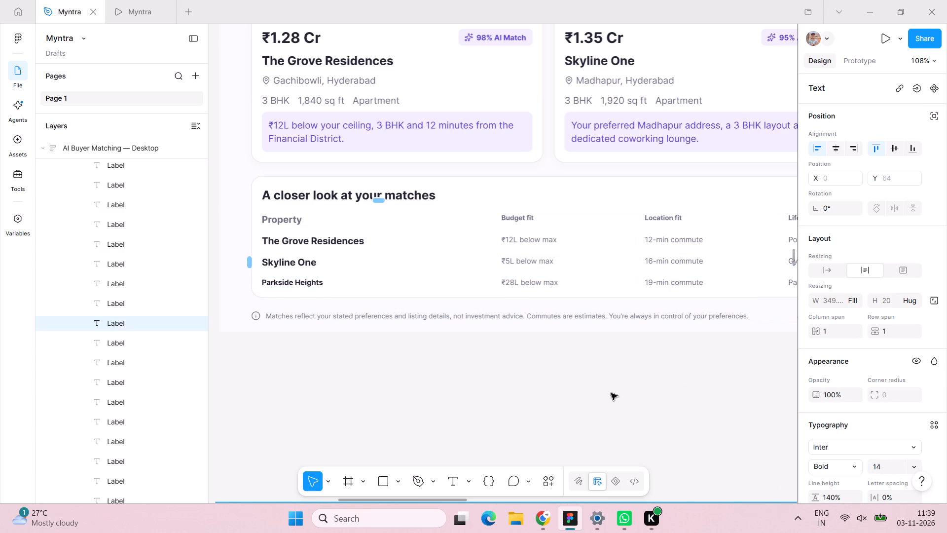
# Set the Parkside Heights row name in the match comparison table to font size 14.
pyautogui.tripleClick(322, 284)
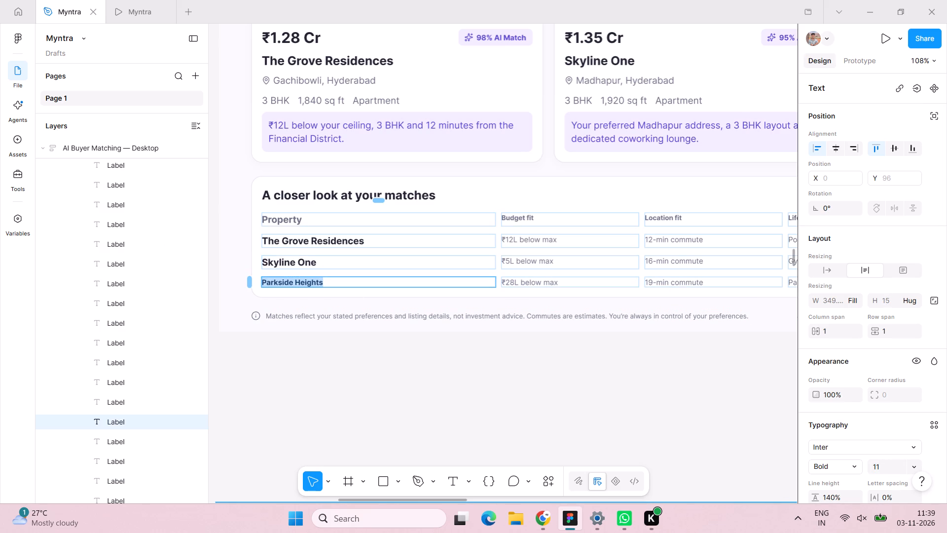
pyautogui.click(882, 465)
pyautogui.write('14')
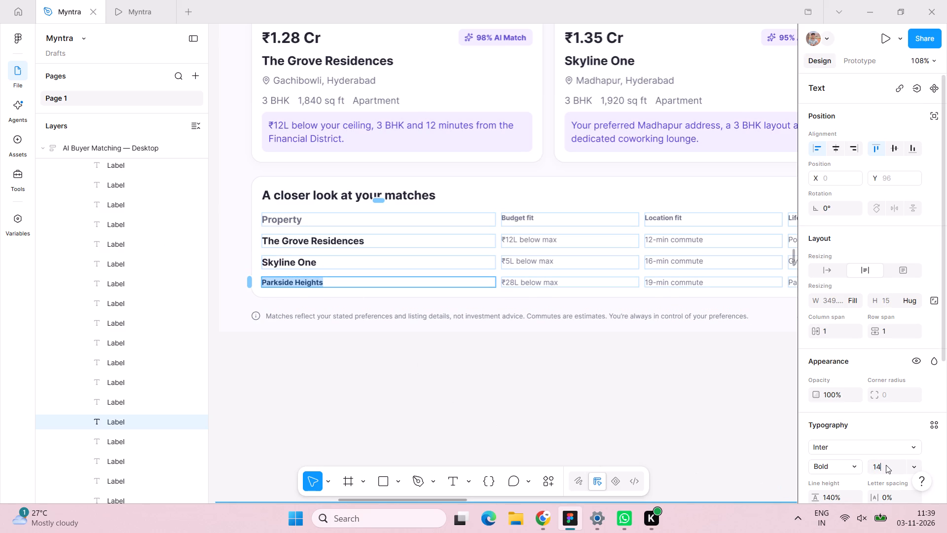
pyautogui.press('Return')
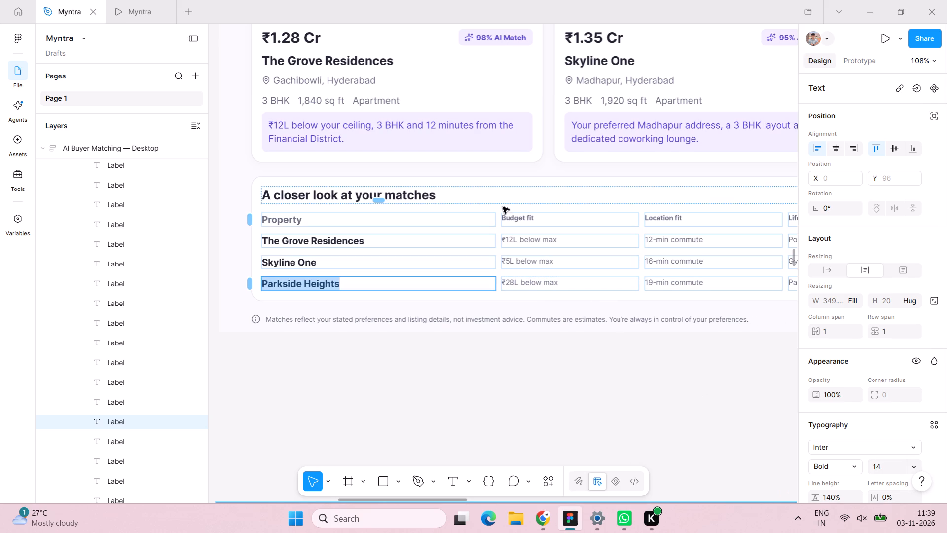
# Set the Budget fit column heading in the match comparison table to font size 14.
pyautogui.doubleClick(525, 217)
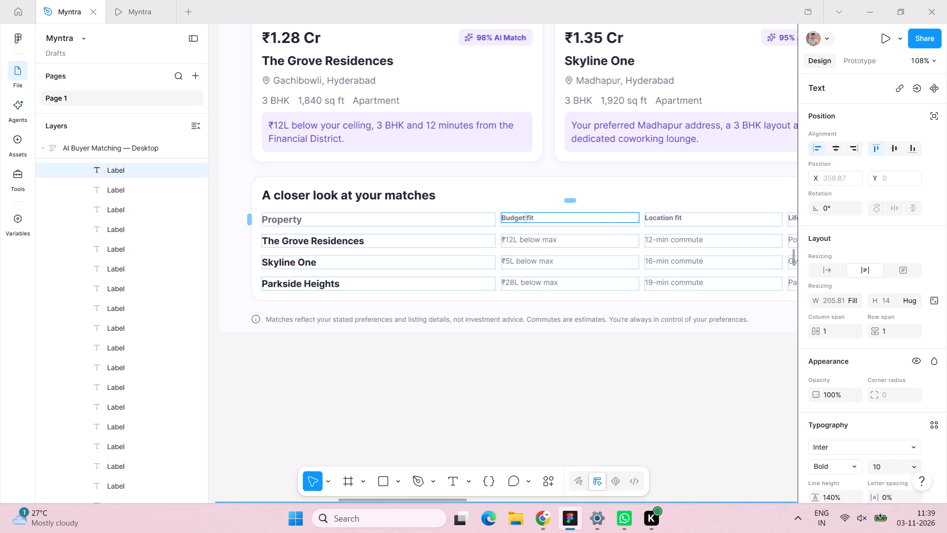
pyautogui.tripleClick(545, 216)
pyautogui.tripleClick(545, 214)
pyautogui.click(885, 471)
pyautogui.write('14')
pyautogui.press('Return')
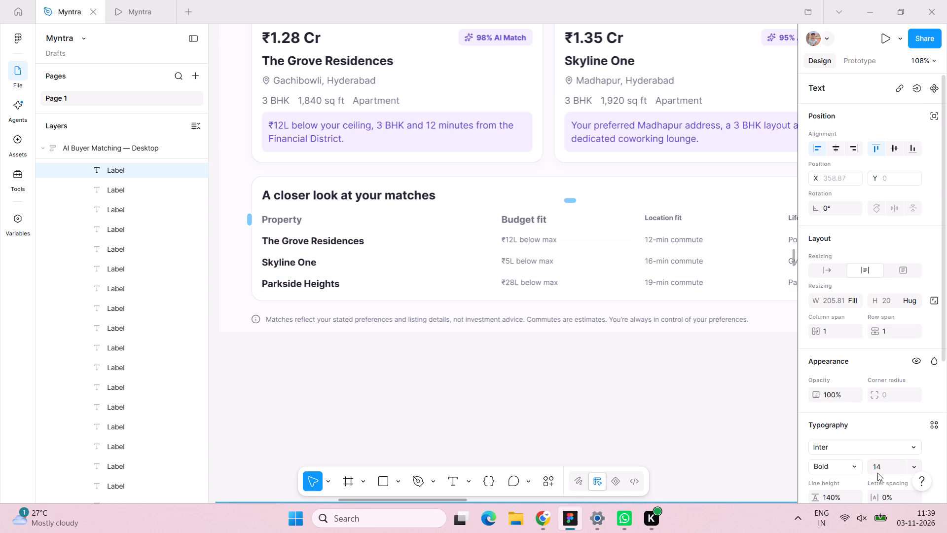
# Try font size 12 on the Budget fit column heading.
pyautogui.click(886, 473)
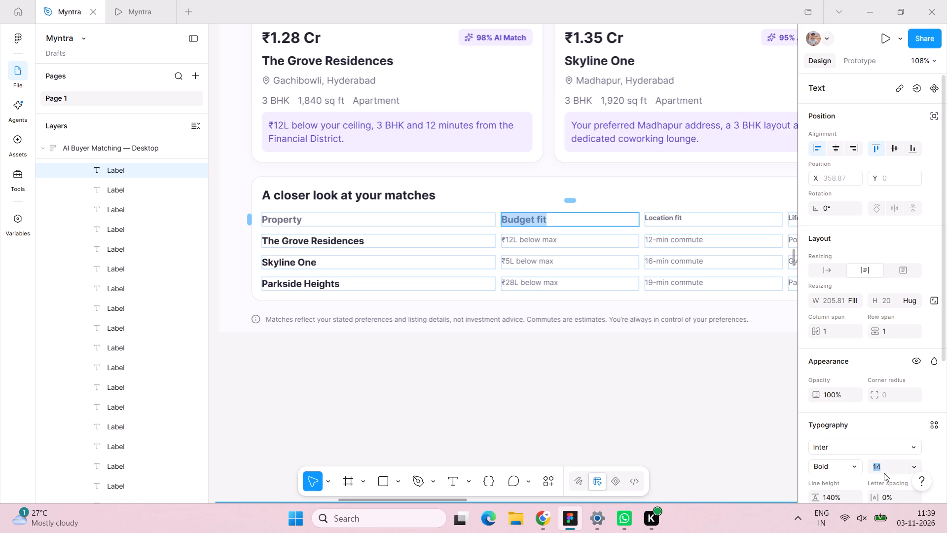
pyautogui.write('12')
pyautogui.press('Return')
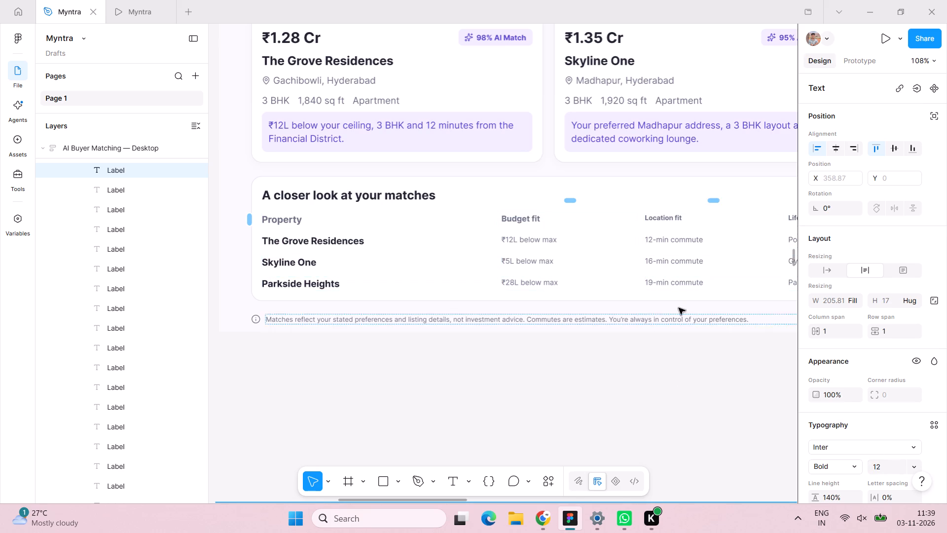
# Compare with the Property heading's font size and set the Budget fit column heading to font size 14.
pyautogui.doubleClick(312, 217)
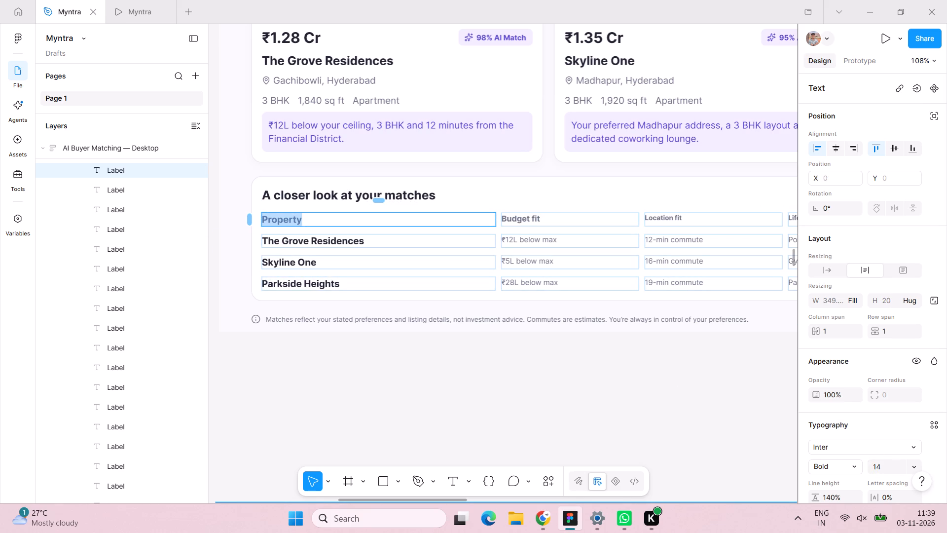
pyautogui.doubleClick(546, 220)
pyautogui.tripleClick(548, 220)
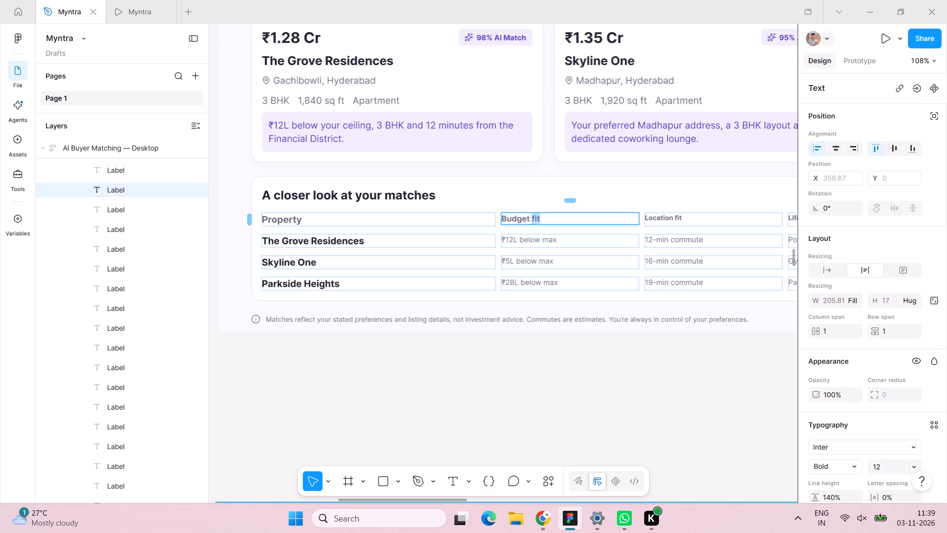
pyautogui.click(548, 220)
pyautogui.doubleClick(547, 219)
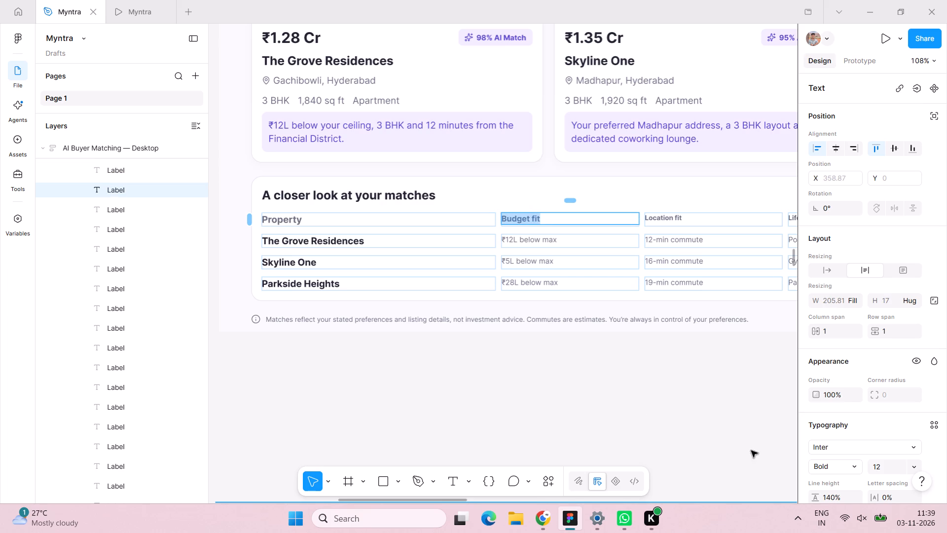
pyautogui.click(891, 467)
pyautogui.write('14')
pyautogui.press('Return')
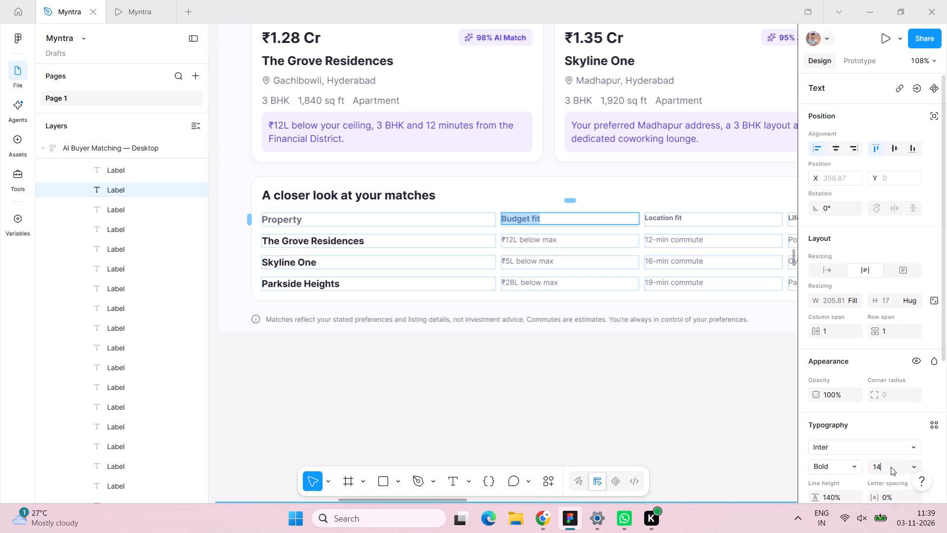
pyautogui.click(310, 225)
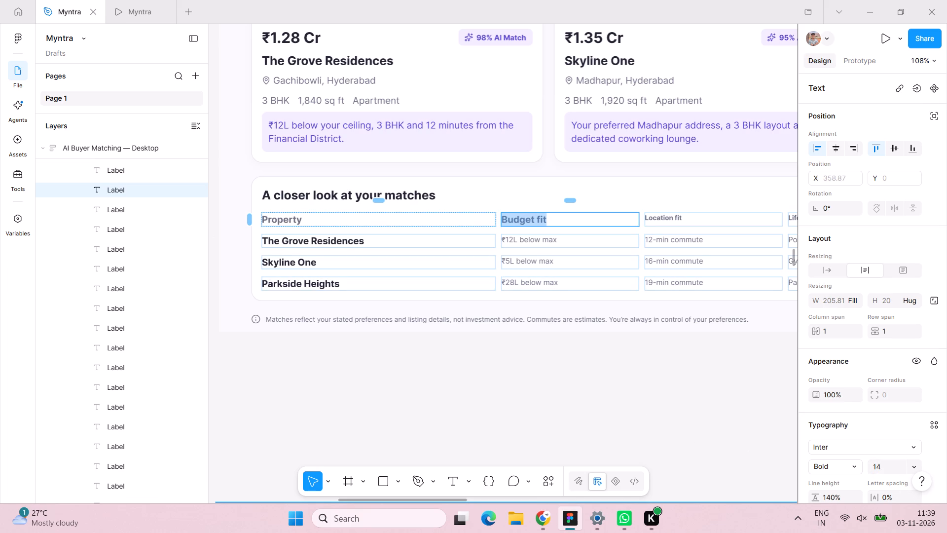
pyautogui.doubleClick(312, 225)
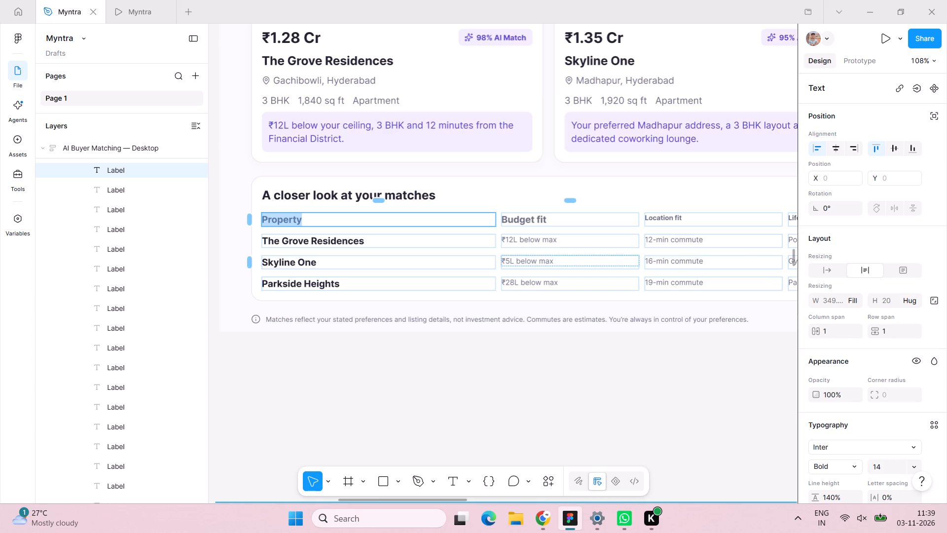
# Set the Location fit column heading in the match comparison table to font size 14.
pyautogui.doubleClick(691, 223)
pyautogui.tripleClick(692, 223)
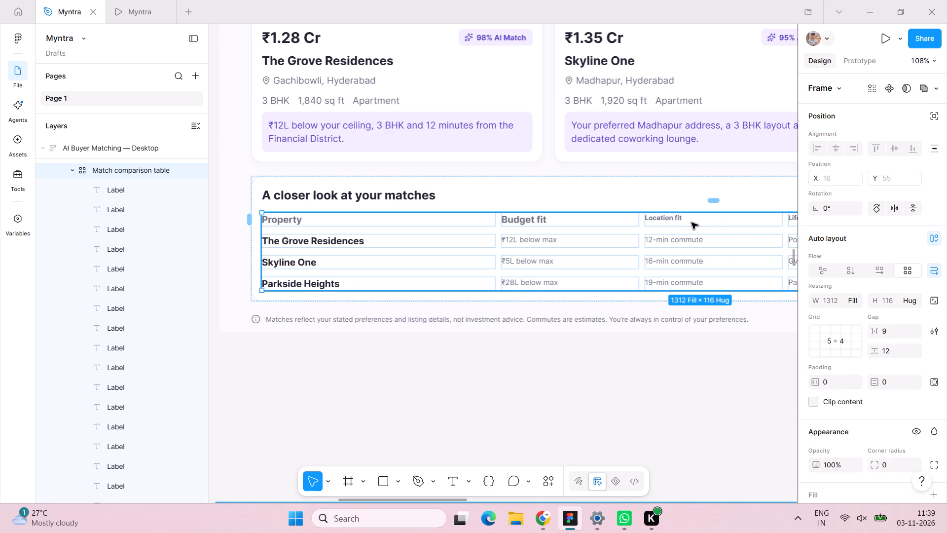
pyautogui.click(692, 223)
pyautogui.hscroll(-2, 690, 222)
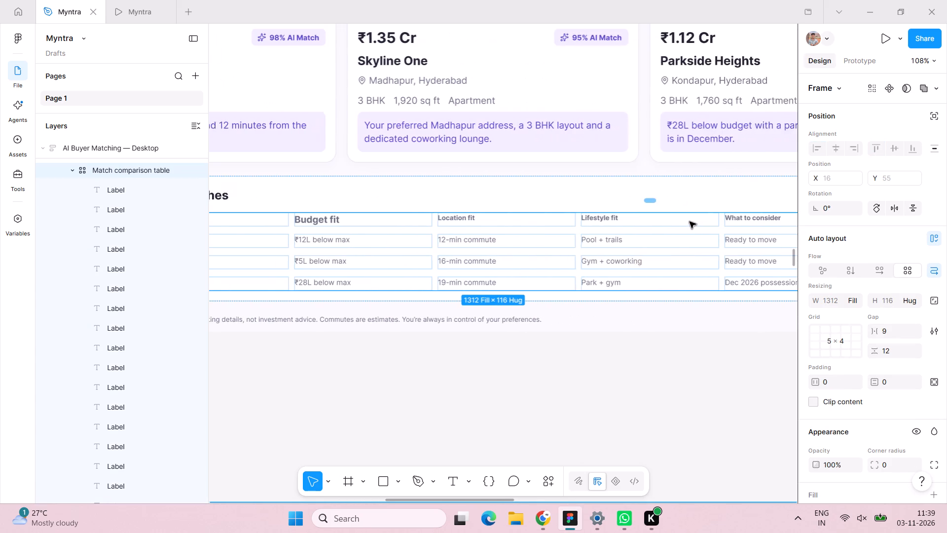
pyautogui.hscroll(-2, 690, 222)
pyautogui.hscroll(1, 690, 222)
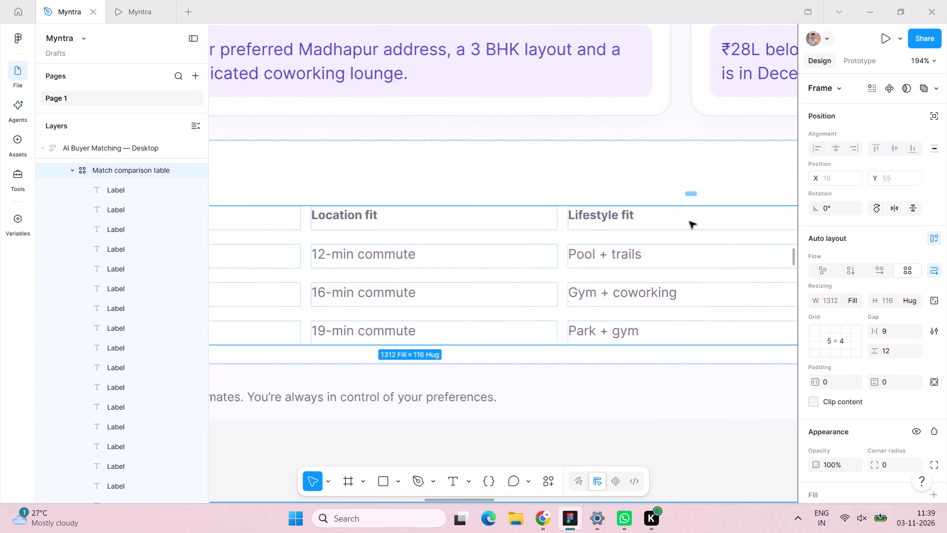
pyautogui.hscroll(1, 690, 222)
pyautogui.tripleClick(384, 217)
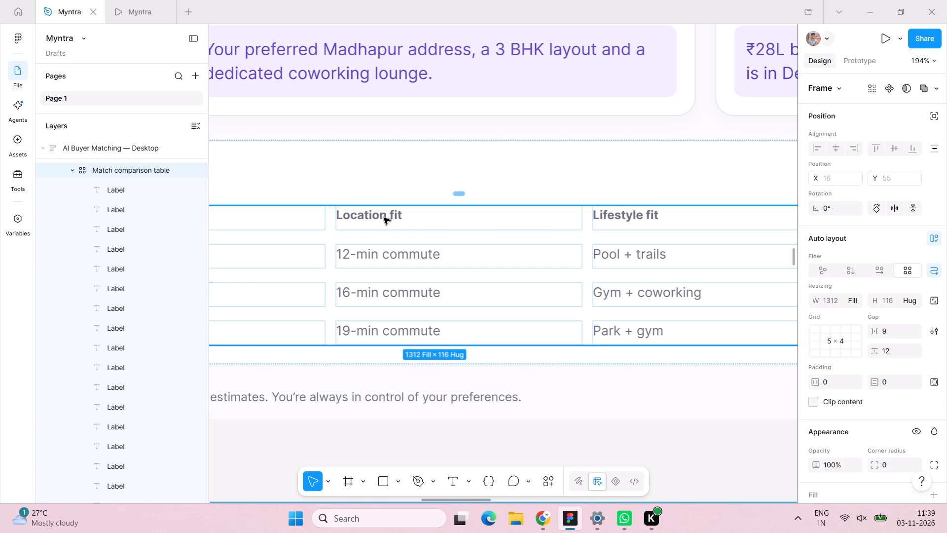
pyautogui.click(384, 218)
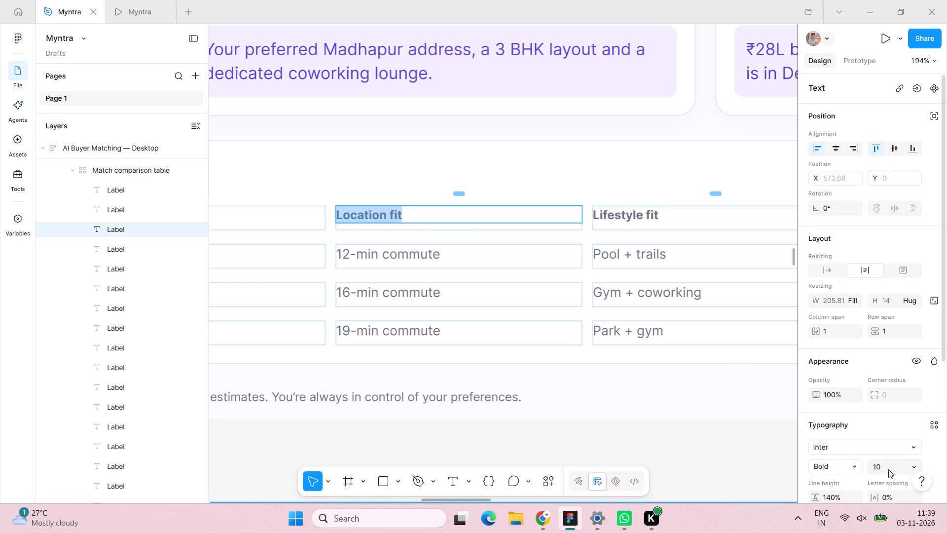
pyautogui.click(888, 469)
pyautogui.write('14')
pyautogui.press('Return')
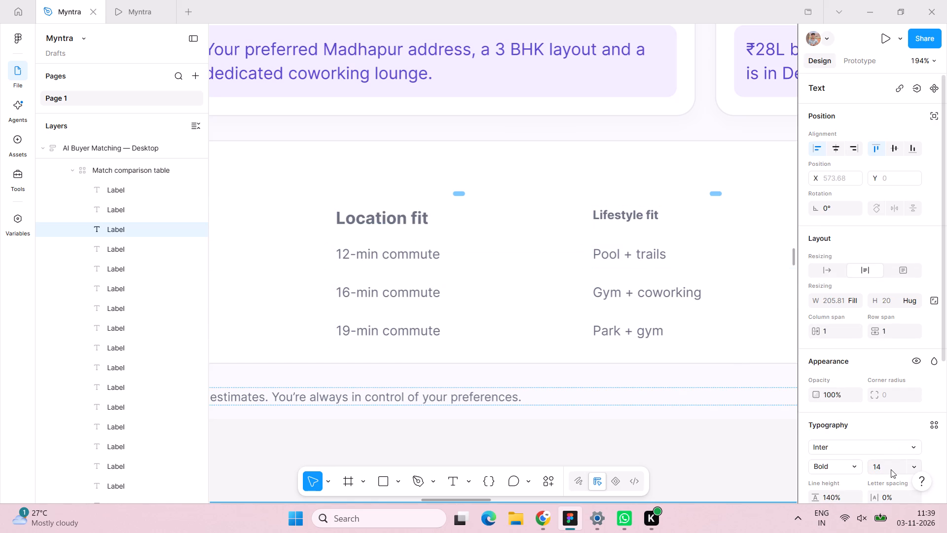
# Set the Lifestyle fit column heading in the match comparison table to font size 14.
pyautogui.doubleClick(649, 221)
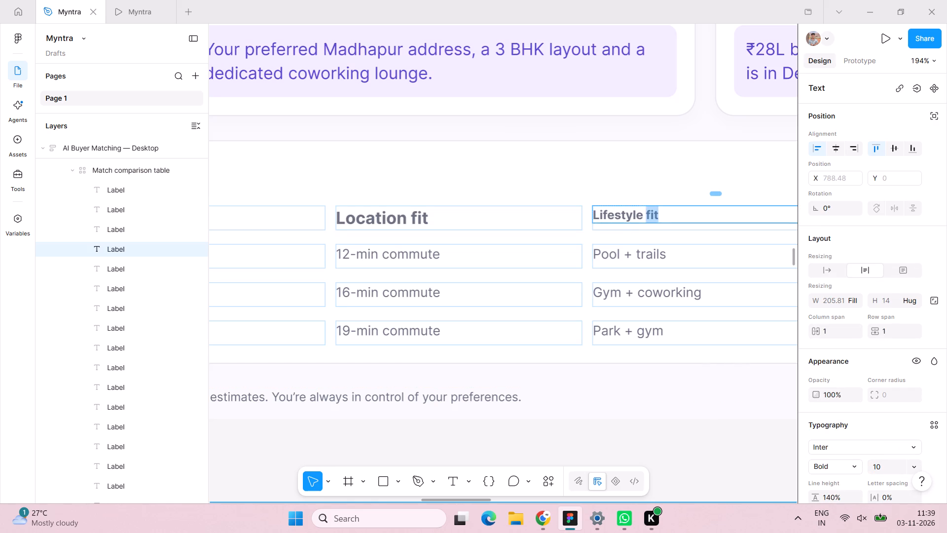
pyautogui.doubleClick(650, 221)
pyautogui.click(883, 462)
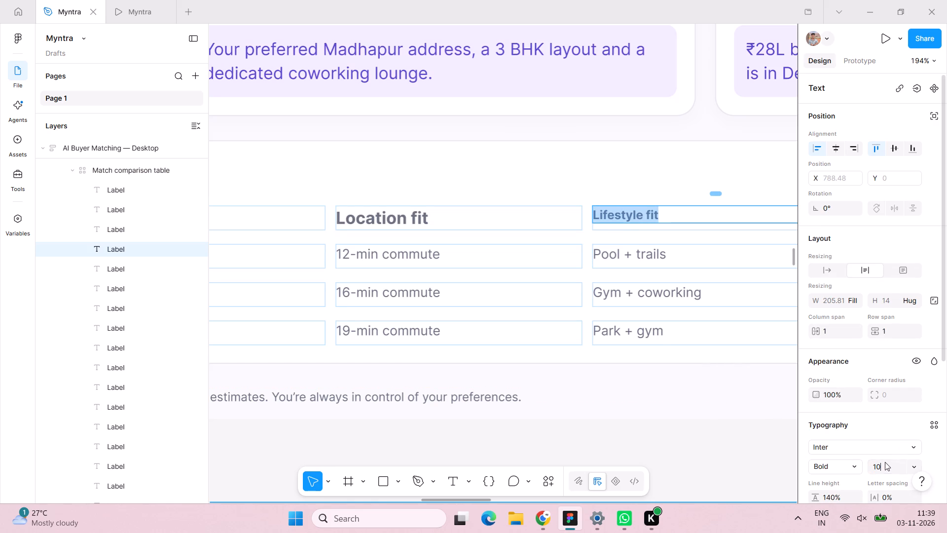
pyautogui.write('14')
pyautogui.press('Return')
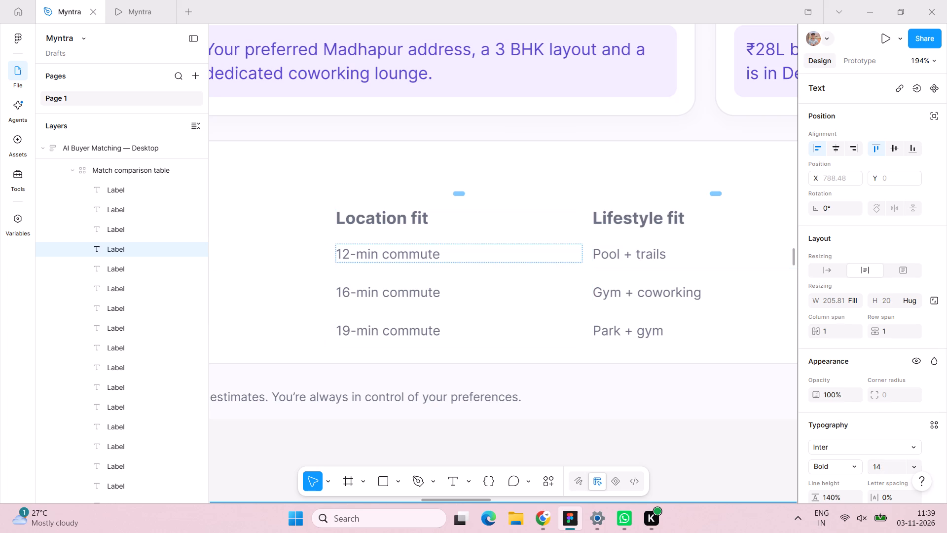
# Set the What to consider column heading in the match comparison table to font size 14.
pyautogui.hscroll(-5, 447, 294)
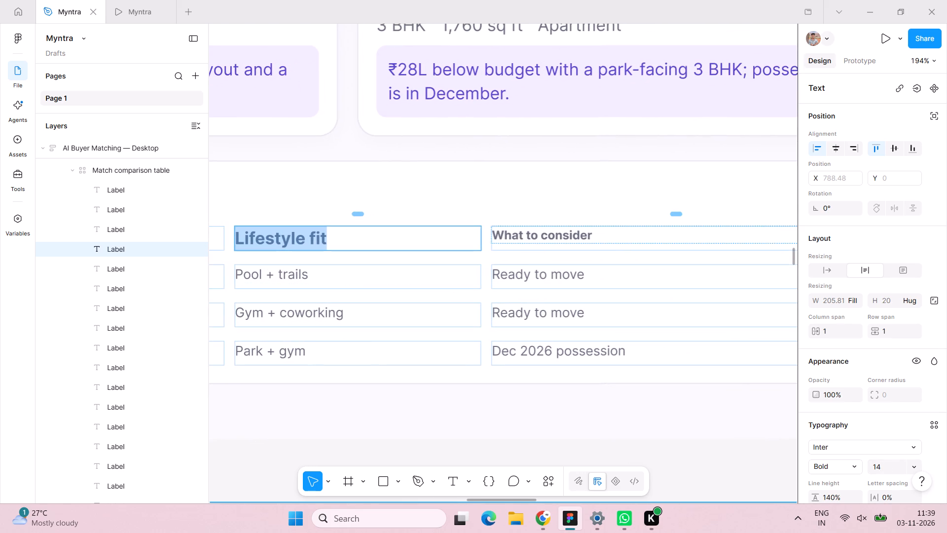
pyautogui.doubleClick(563, 235)
pyautogui.doubleClick(562, 234)
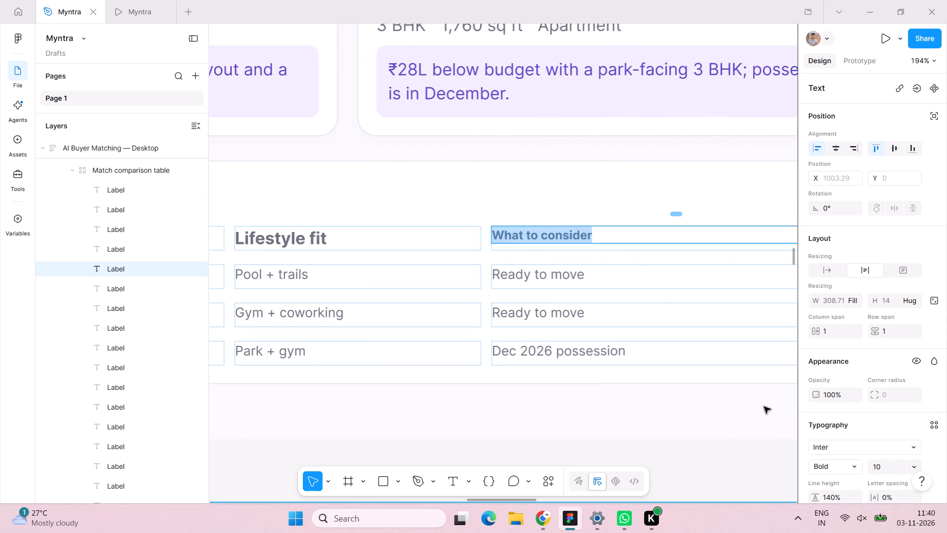
pyautogui.click(882, 466)
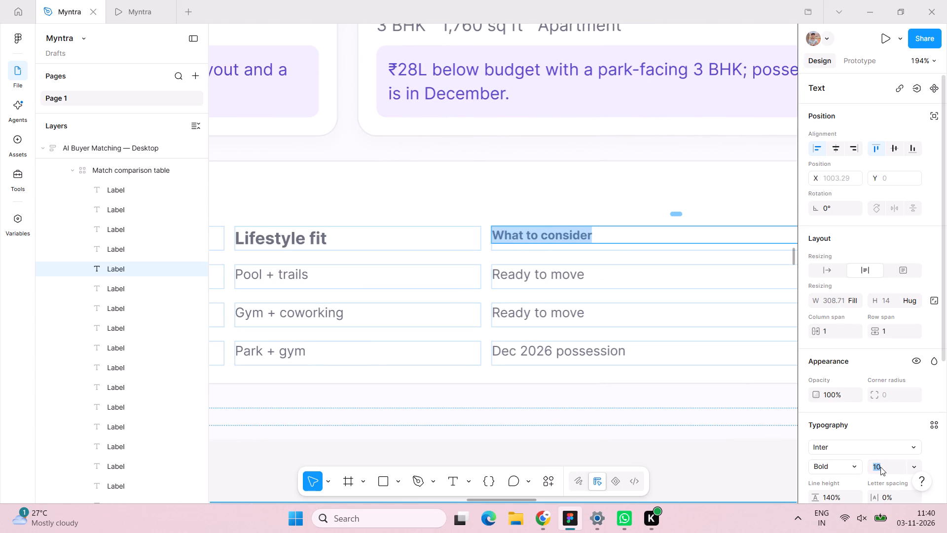
pyautogui.write('14')
pyautogui.press('Return')
# Set the ₹12L below max entry in the Budget fit column to font size 14.
pyautogui.hscroll(1, 595, 388)
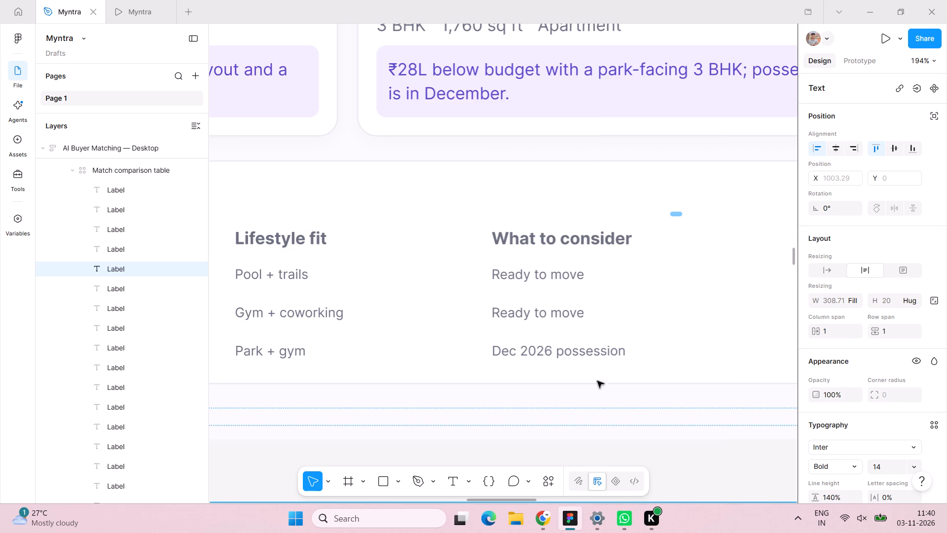
pyautogui.hscroll(1, 597, 381)
pyautogui.hscroll(2, 426, 291)
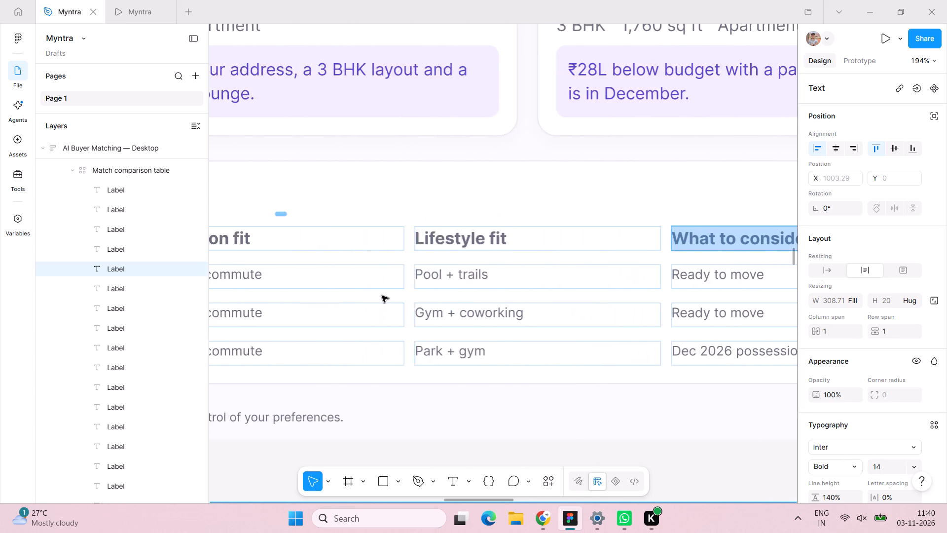
pyautogui.hscroll(11, 382, 296)
pyautogui.hscroll(-1, 353, 300)
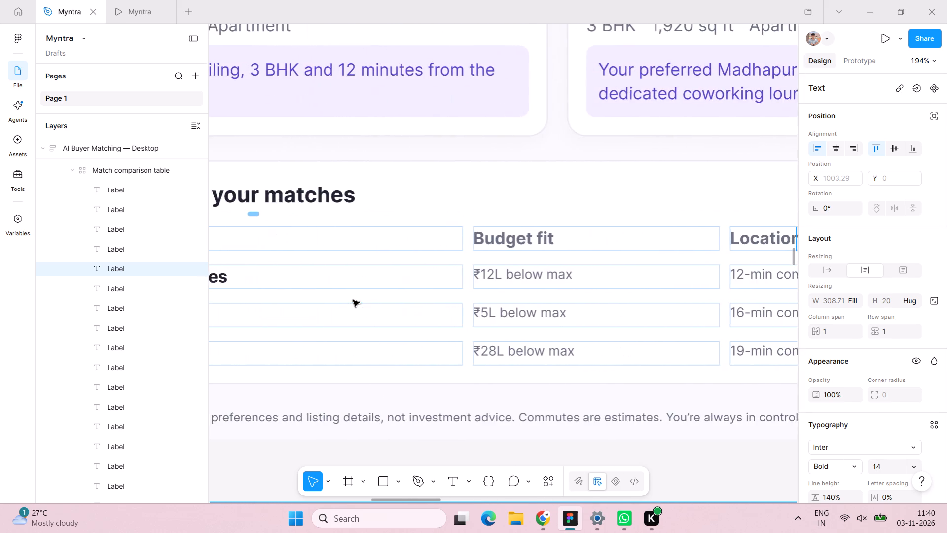
pyautogui.hscroll(-1, 353, 300)
pyautogui.doubleClick(412, 285)
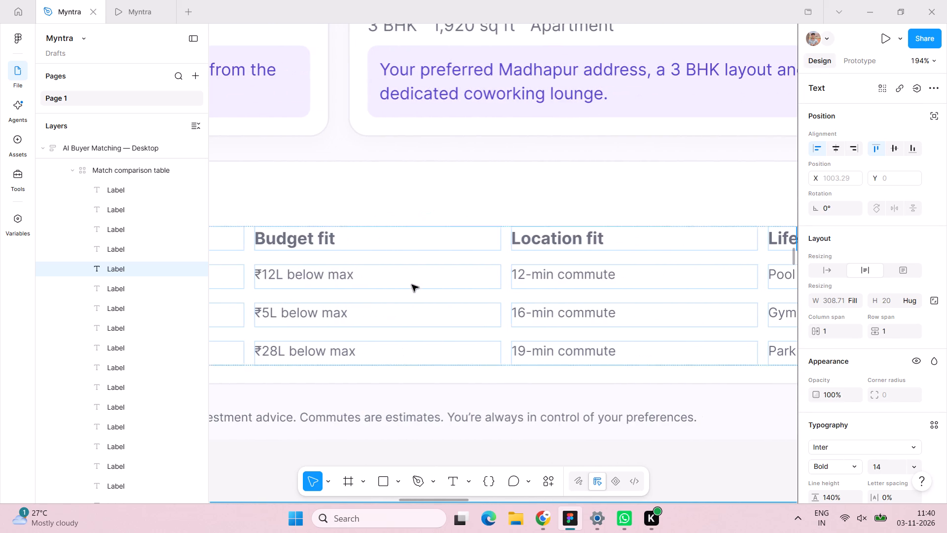
pyautogui.tripleClick(389, 277)
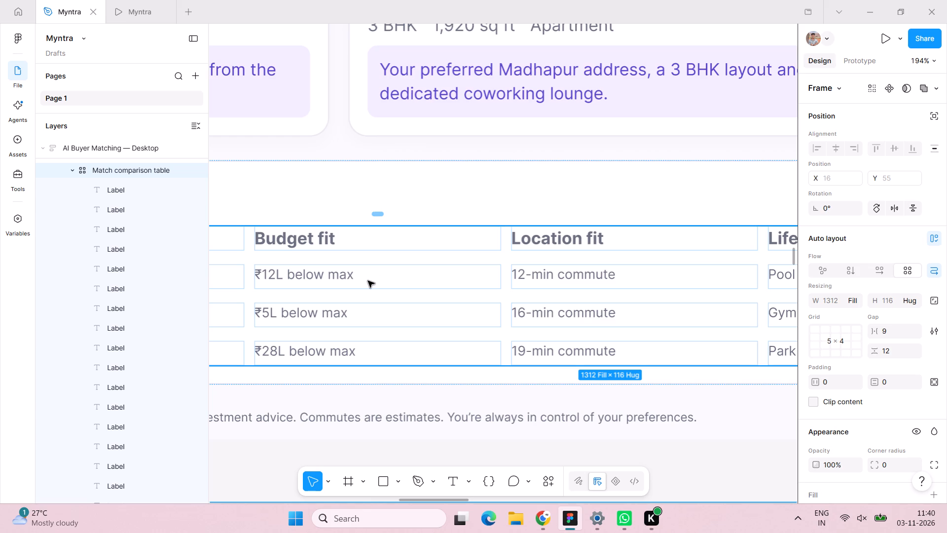
pyautogui.tripleClick(368, 281)
pyautogui.click(343, 276)
pyautogui.tripleClick(339, 274)
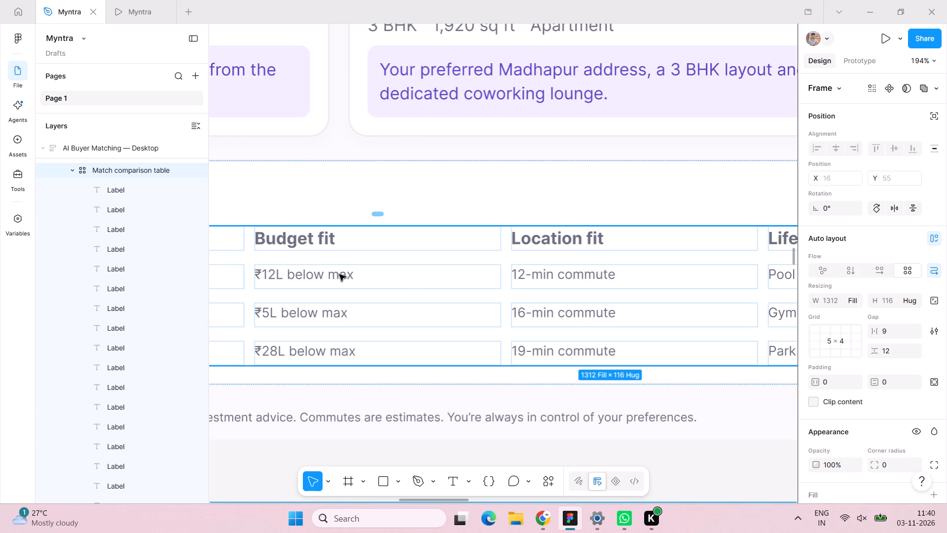
pyautogui.click(340, 274)
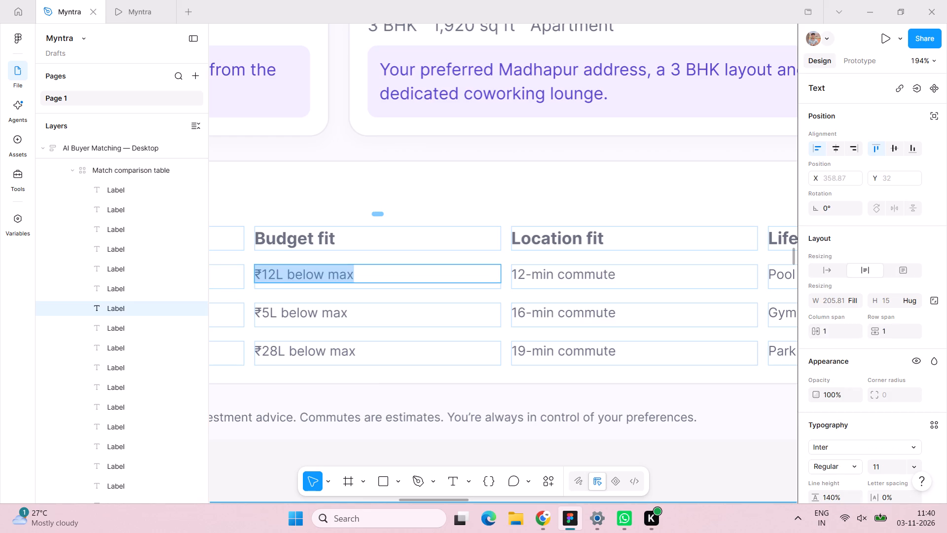
pyautogui.click(889, 469)
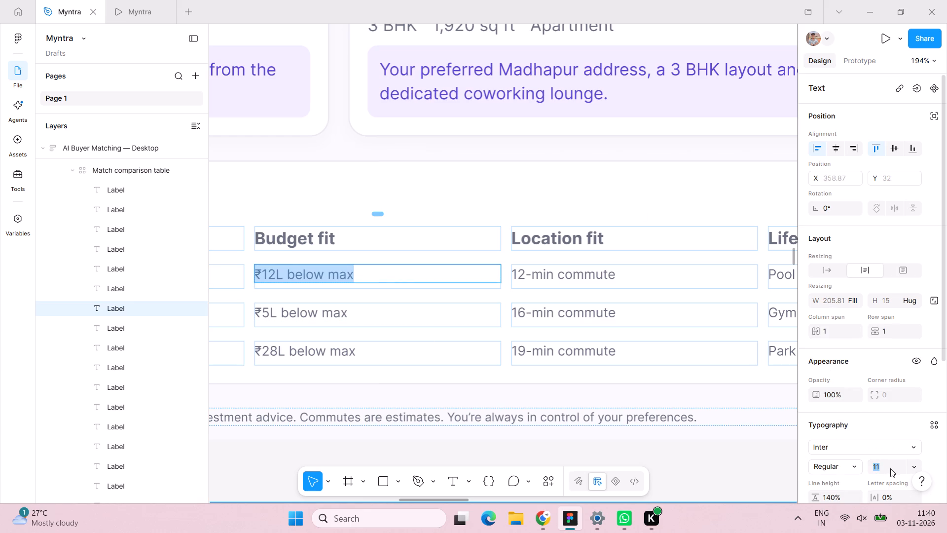
pyautogui.write('14')
pyautogui.press('Return')
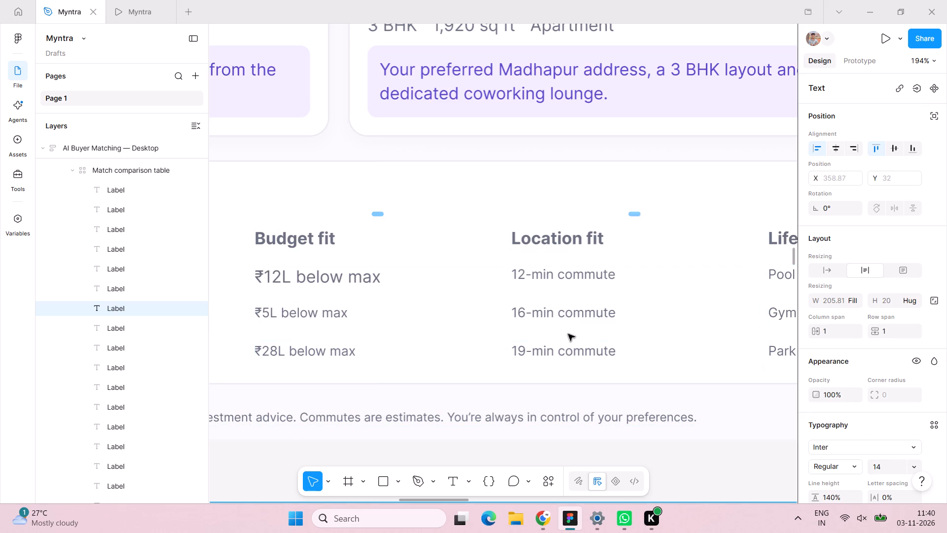
# Set the ₹5L below max entry in the Budget fit column to font size 14.
pyautogui.doubleClick(374, 316)
pyautogui.doubleClick(374, 317)
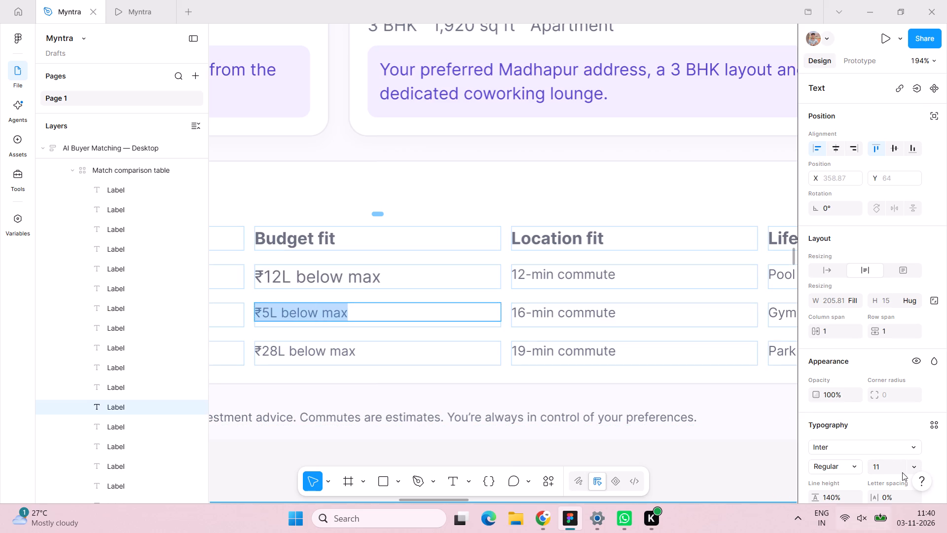
pyautogui.click(896, 468)
pyautogui.write('14')
pyautogui.press('Return')
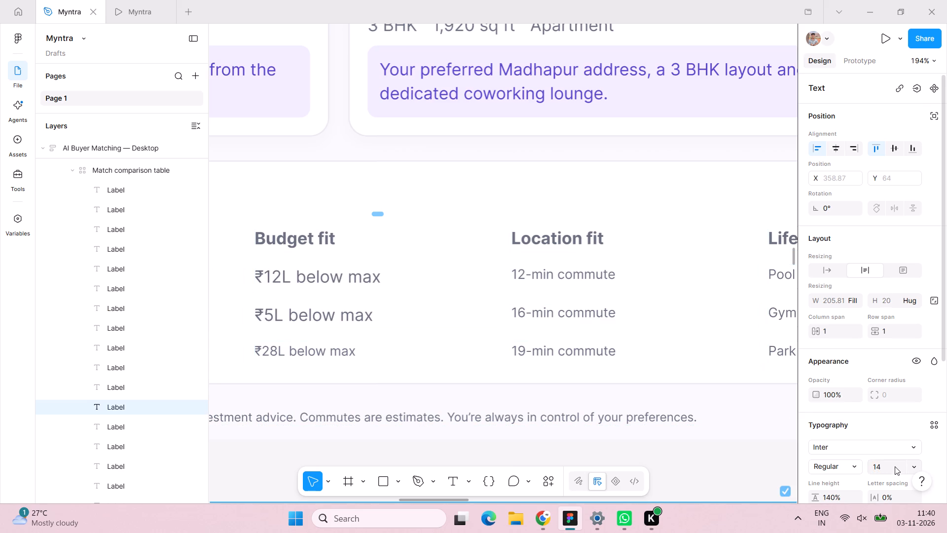
# Set the ₹28L below max entry in the Budget fit column to font size 14.
pyautogui.doubleClick(308, 351)
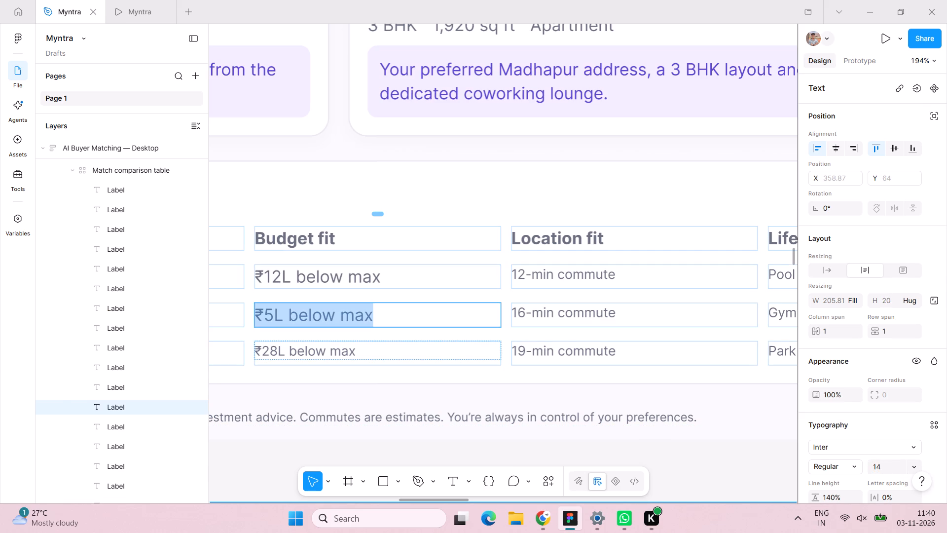
pyautogui.tripleClick(368, 355)
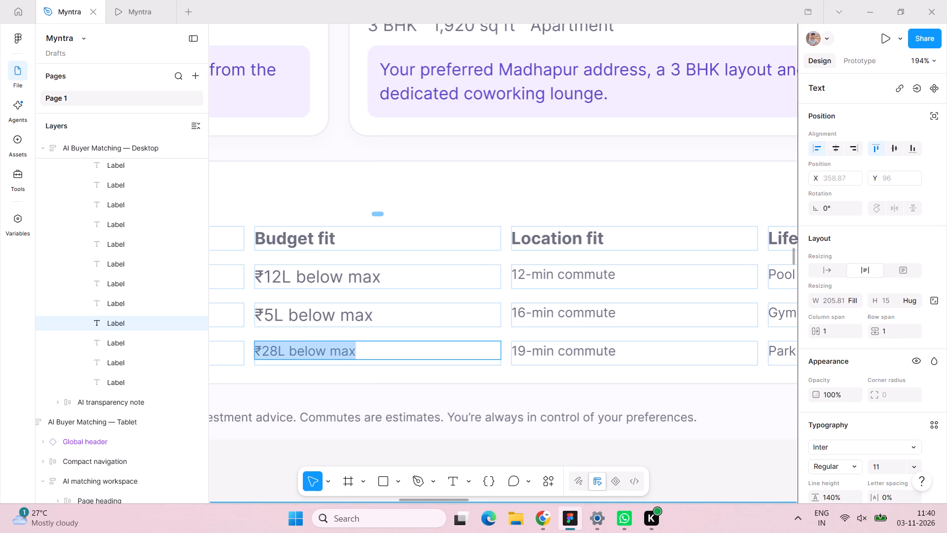
pyautogui.click(890, 465)
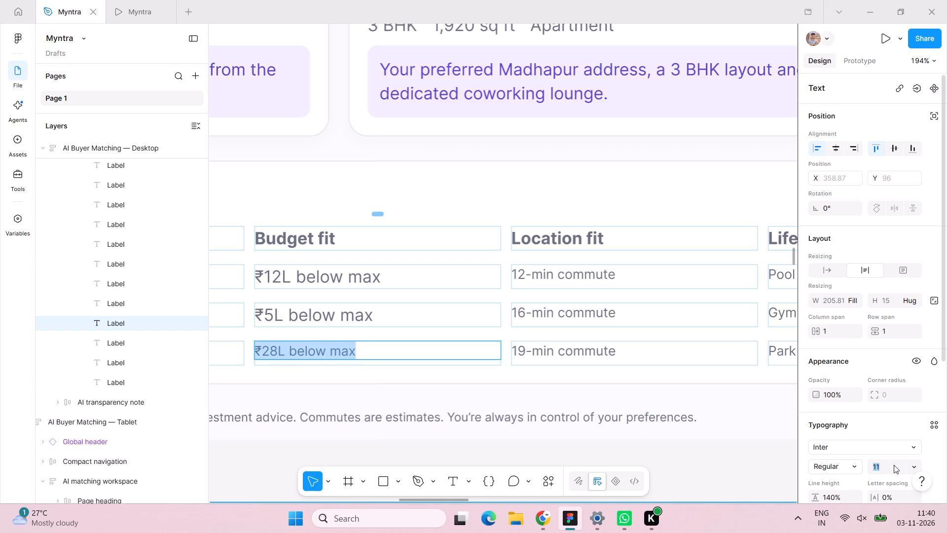
pyautogui.write('14')
pyautogui.press('Return')
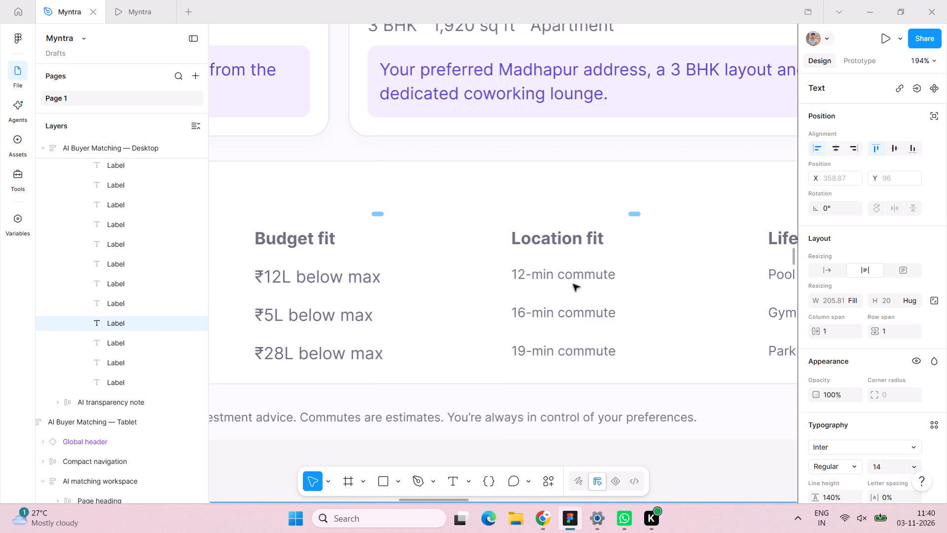
# Set the 12-min commute entry in the Location fit column to font size 14.
pyautogui.tripleClick(587, 277)
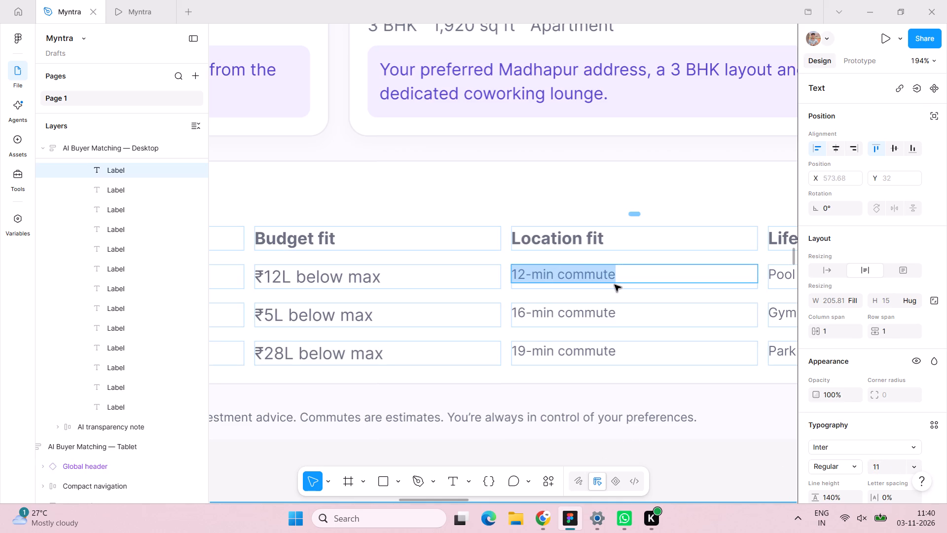
pyautogui.click(879, 469)
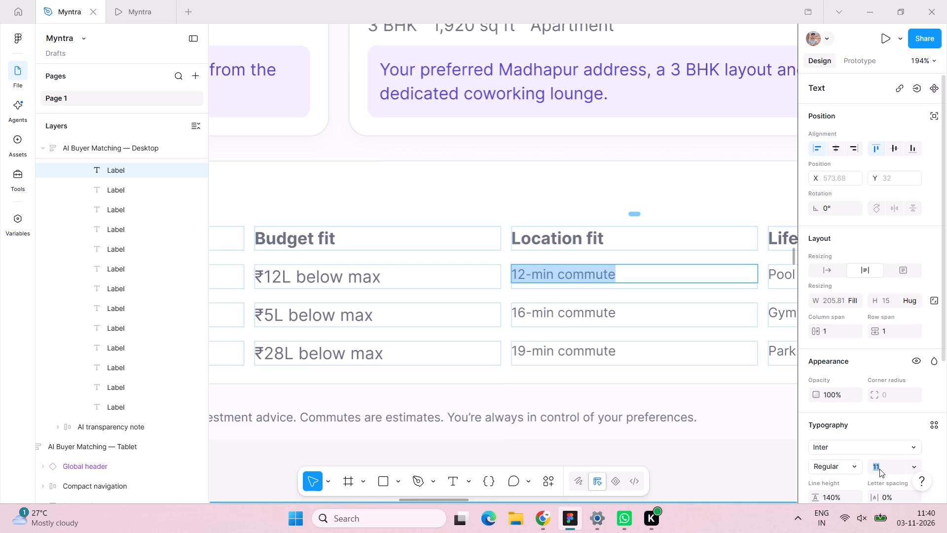
pyautogui.write('14')
pyautogui.press('Return')
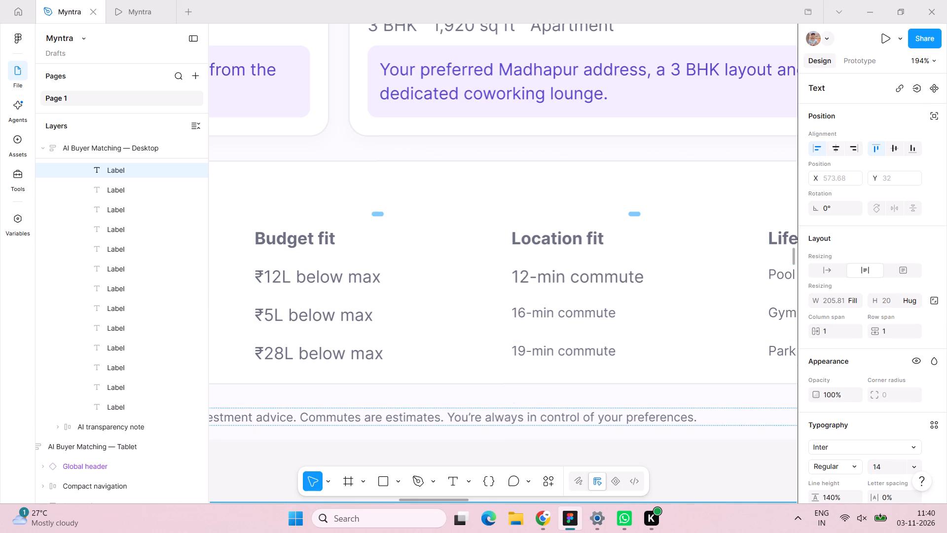
# Set the 16-min commute entry in the Location fit column to font size 14.
pyautogui.doubleClick(614, 318)
pyautogui.click(615, 318)
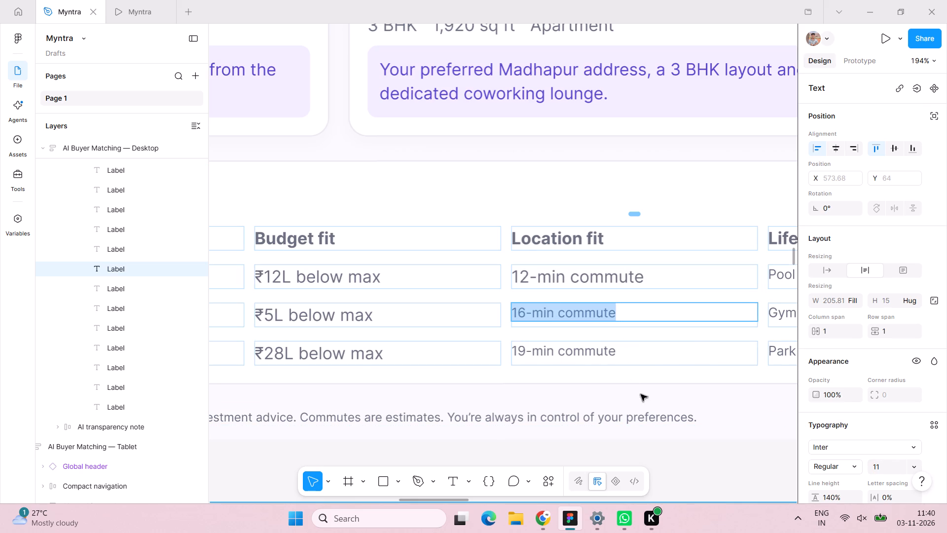
pyautogui.click(890, 467)
pyautogui.write('14')
pyautogui.press('Return')
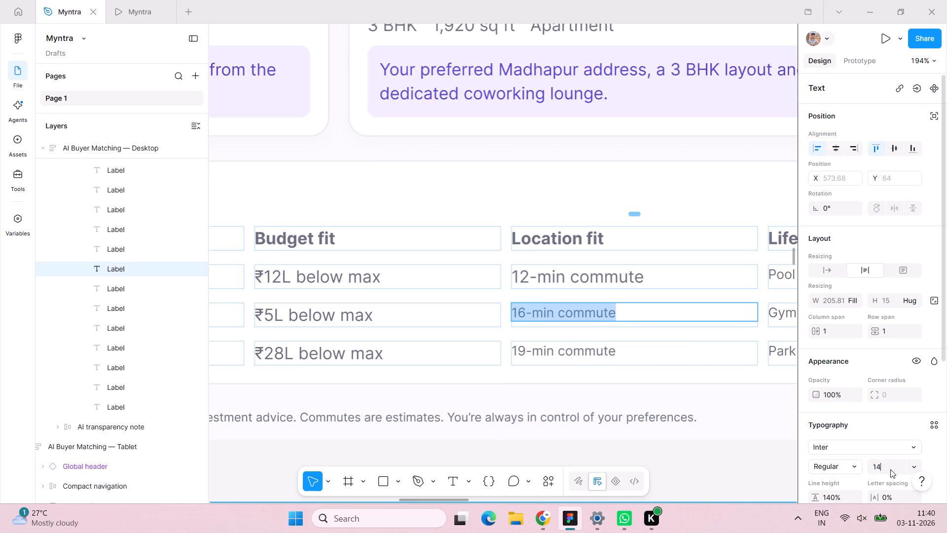
# Set the 19-min commute entry in the Location fit column to font size 14.
pyautogui.tripleClick(546, 351)
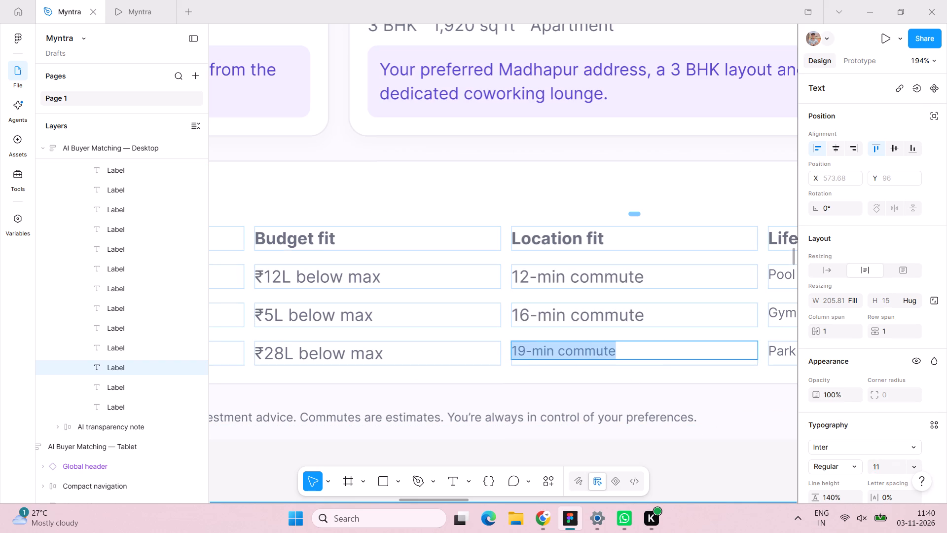
pyautogui.click(894, 462)
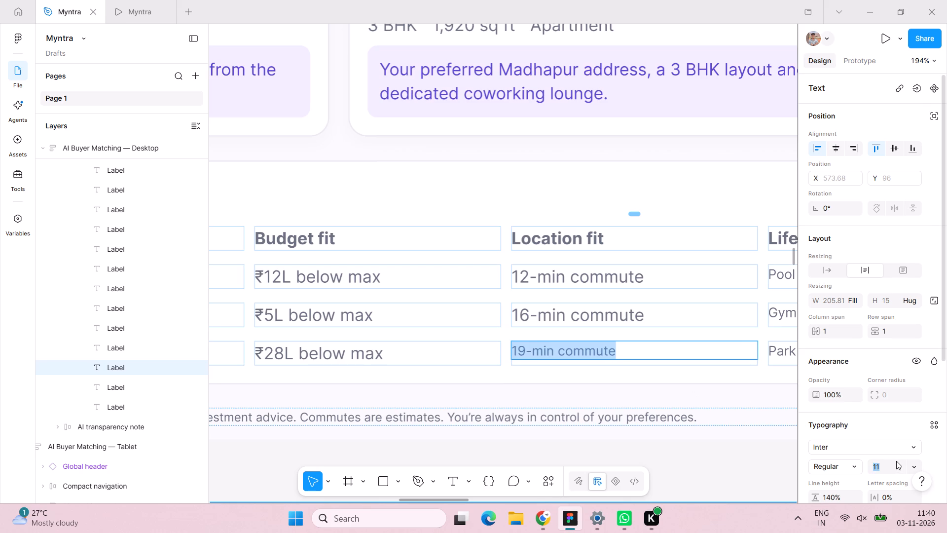
pyautogui.write('14')
pyautogui.press('Return')
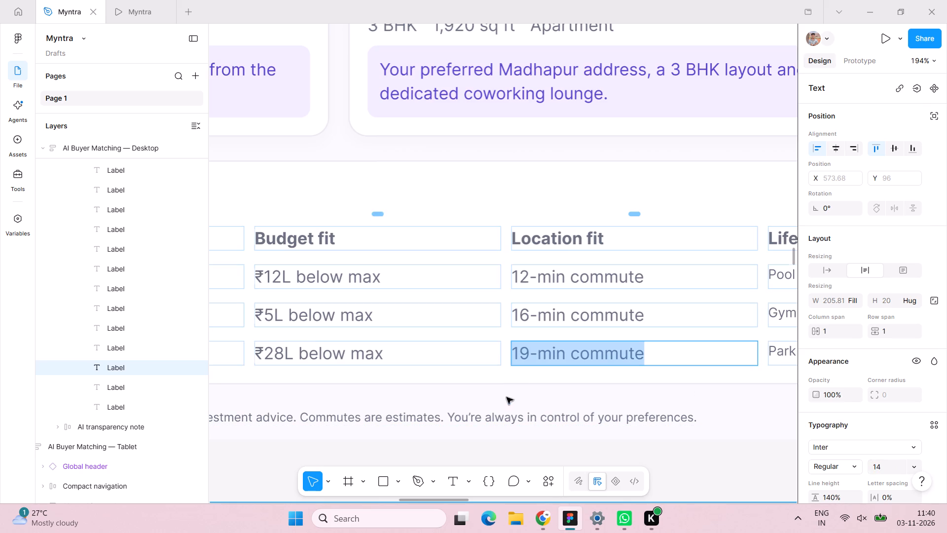
# Set the Pool + trails entry in the Lifestyle fit column to font size 14.
pyautogui.hscroll(-5, 522, 376)
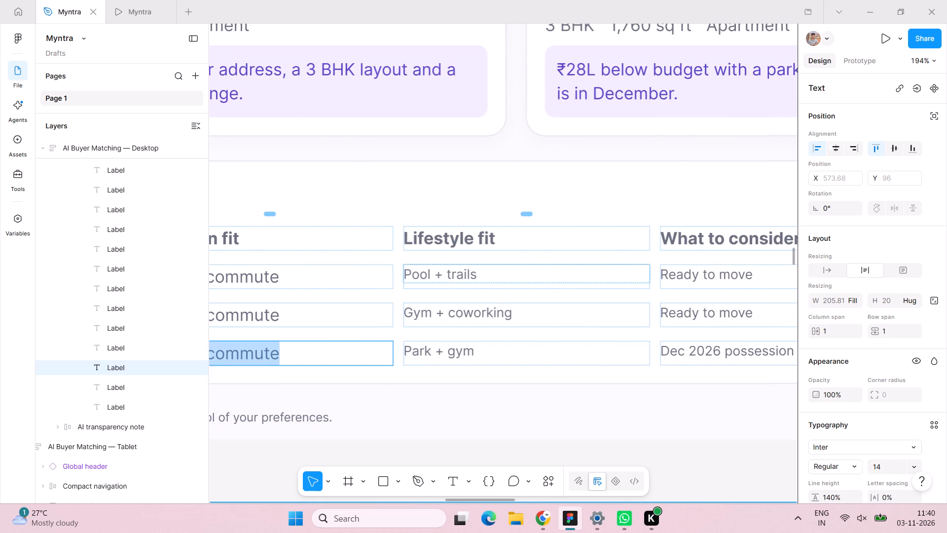
pyautogui.doubleClick(496, 282)
pyautogui.doubleClick(457, 277)
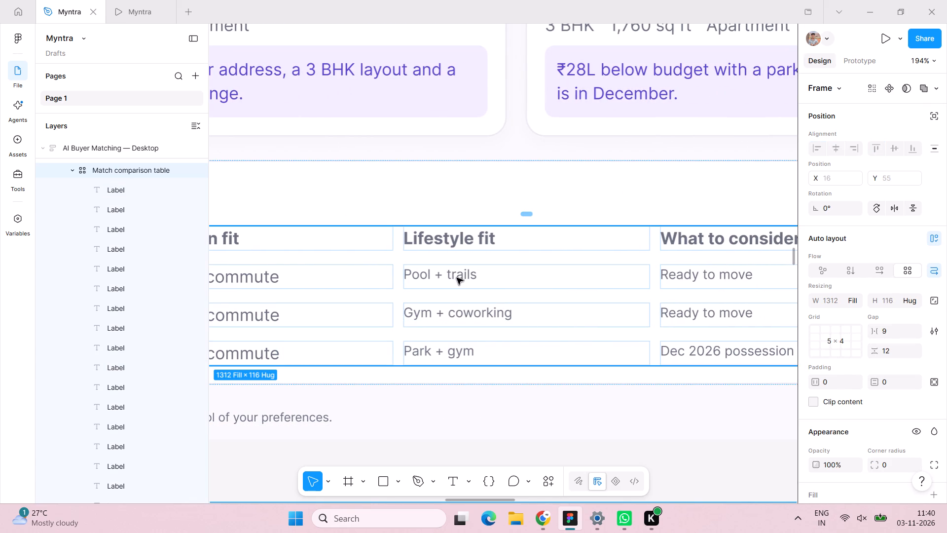
pyautogui.doubleClick(457, 277)
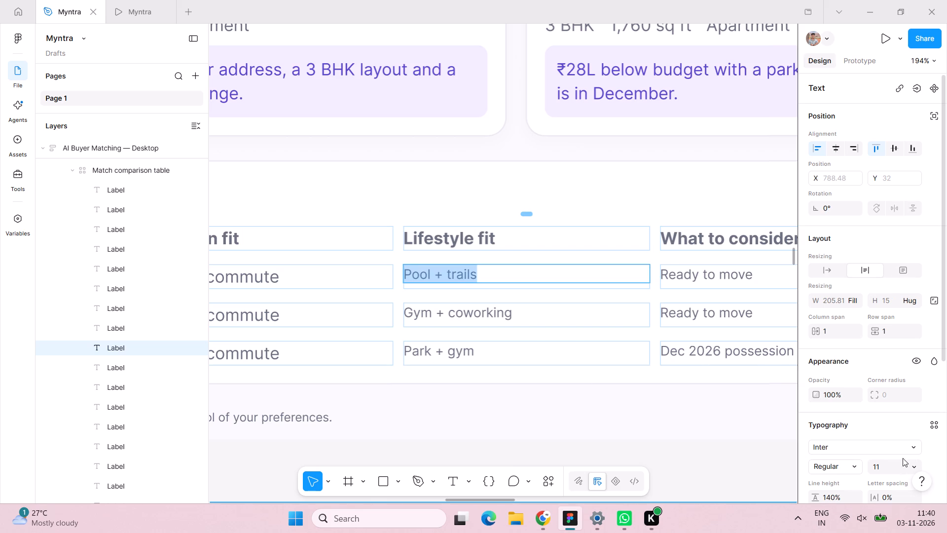
pyautogui.click(888, 471)
pyautogui.write('14')
pyautogui.press('Return')
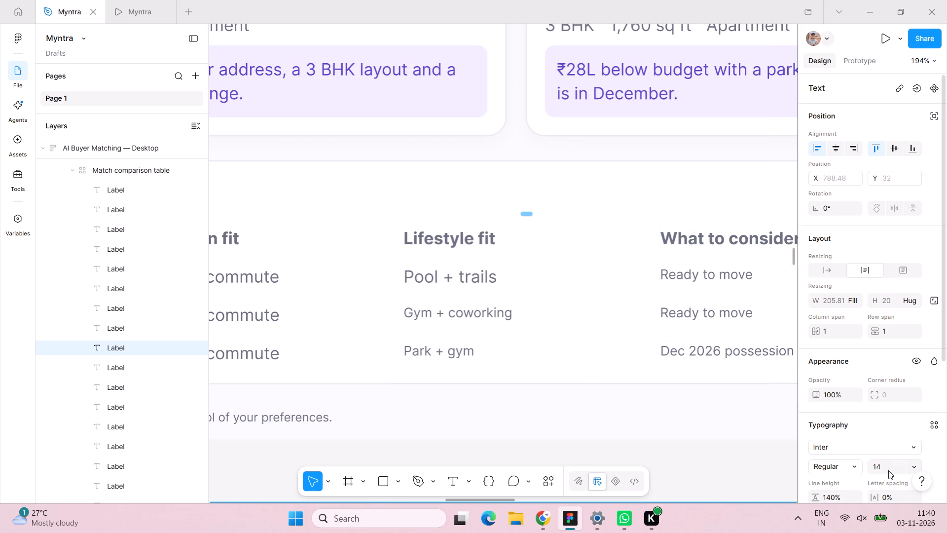
# Set the Gym + coworking entry in the Lifestyle fit column to font size 14.
pyautogui.tripleClick(510, 317)
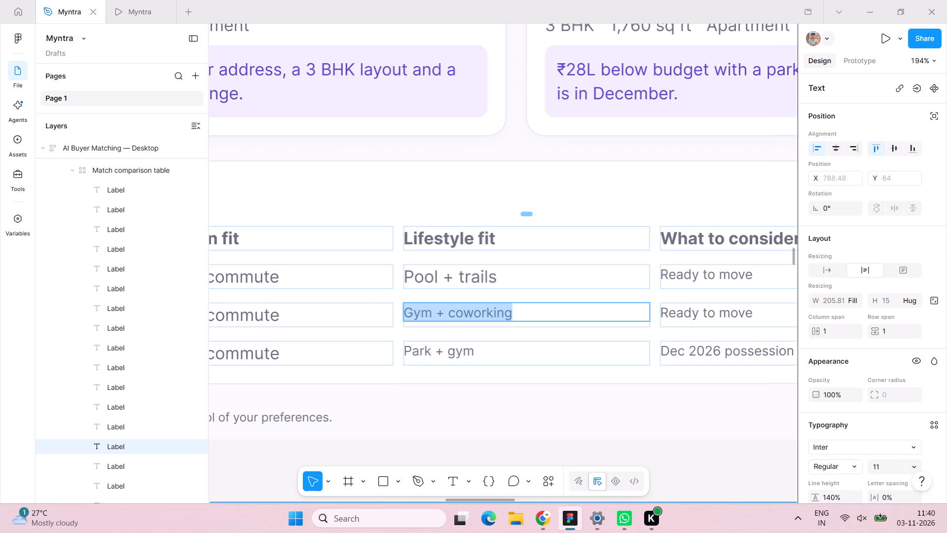
pyautogui.click(883, 465)
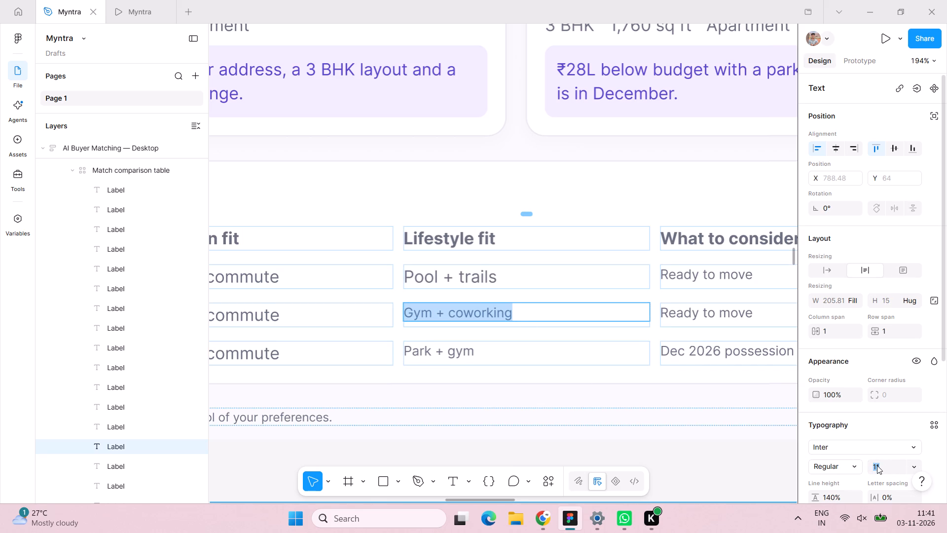
pyautogui.write('14')
pyautogui.press('Return')
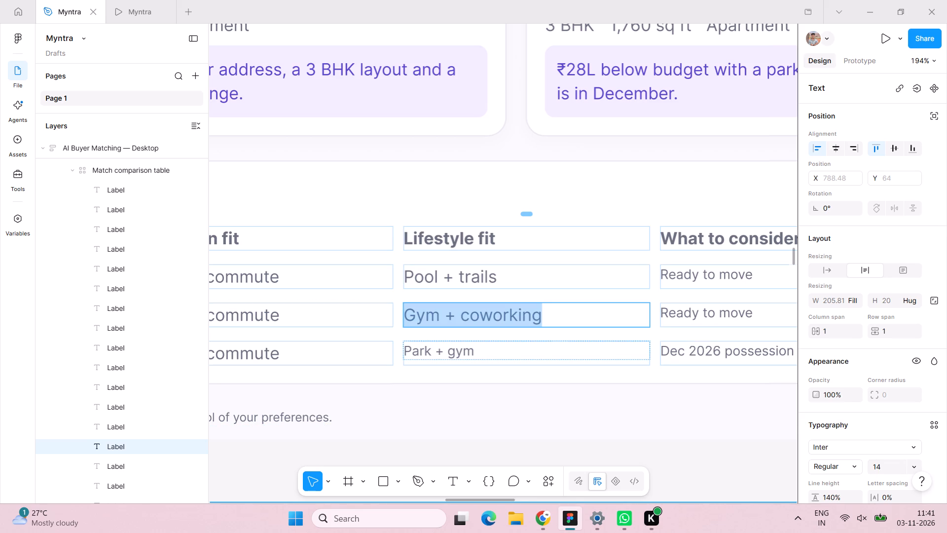
# Set the Park + gym entry in the Lifestyle fit column to font size 14.
pyautogui.doubleClick(492, 354)
pyautogui.doubleClick(492, 354)
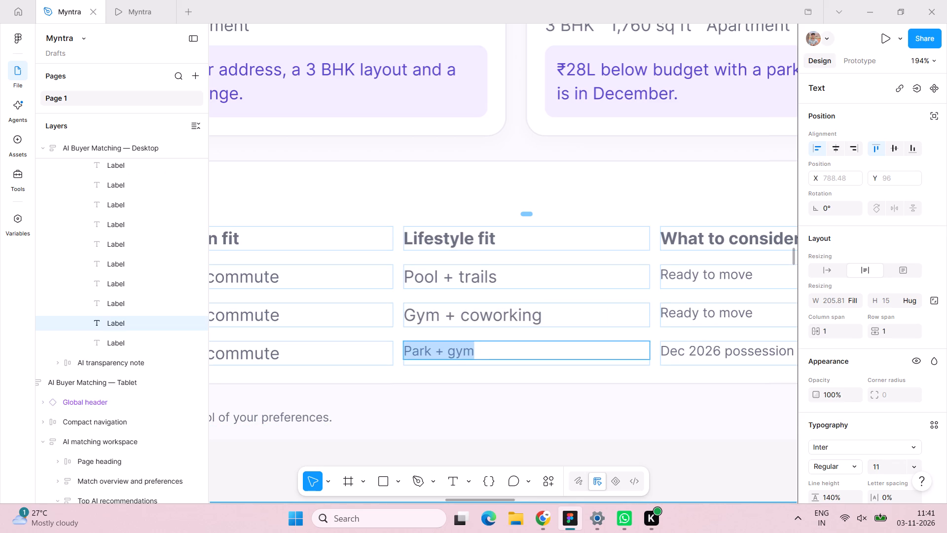
pyautogui.click(882, 461)
pyautogui.write('14')
pyautogui.press('Return')
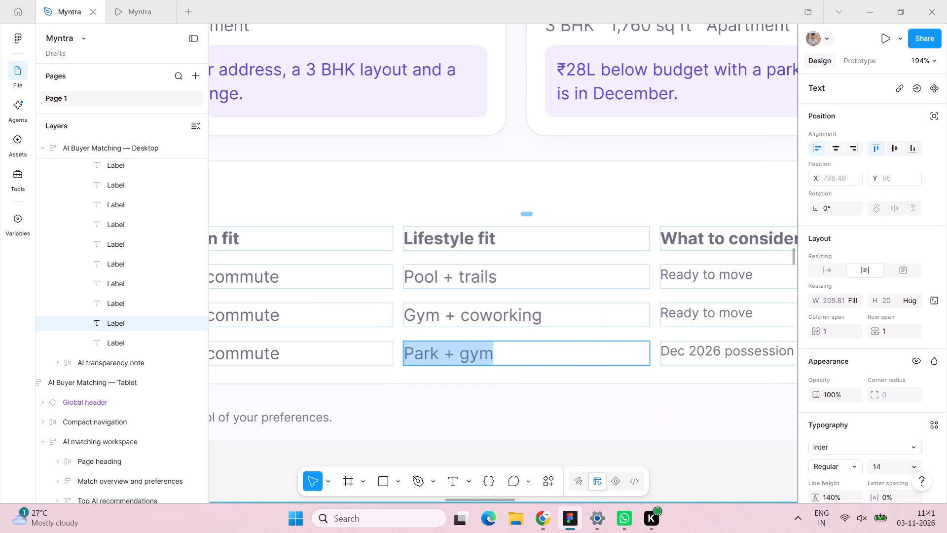
# Set The Grove Residences' Ready to move entry in the What to consider column to font size 14.
pyautogui.hscroll(-4, 528, 365)
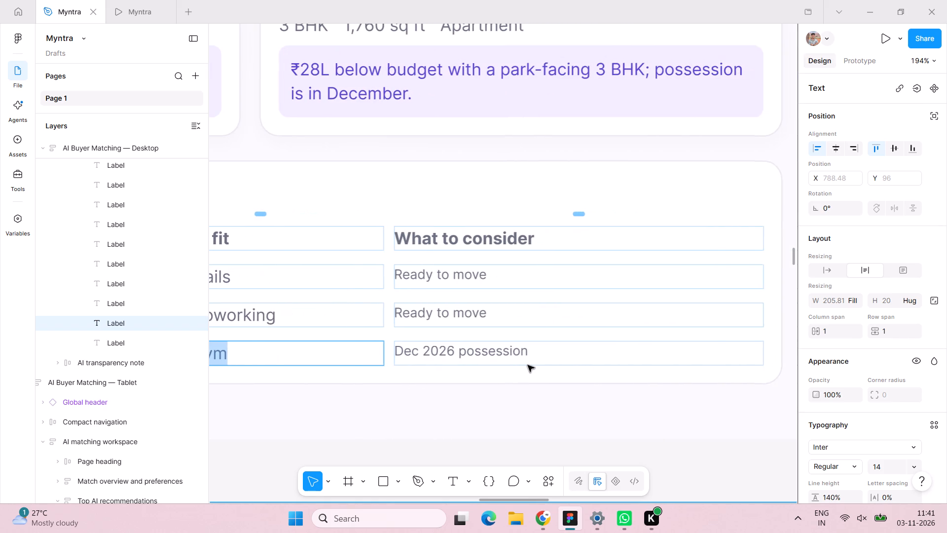
pyautogui.hscroll(-1, 528, 365)
pyautogui.doubleClick(480, 281)
pyautogui.doubleClick(479, 280)
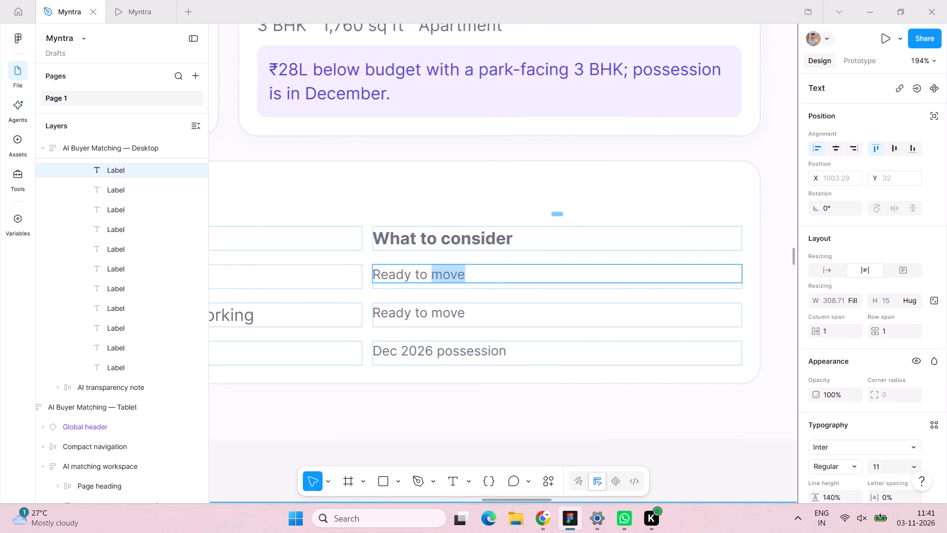
pyautogui.doubleClick(482, 280)
pyautogui.click(482, 281)
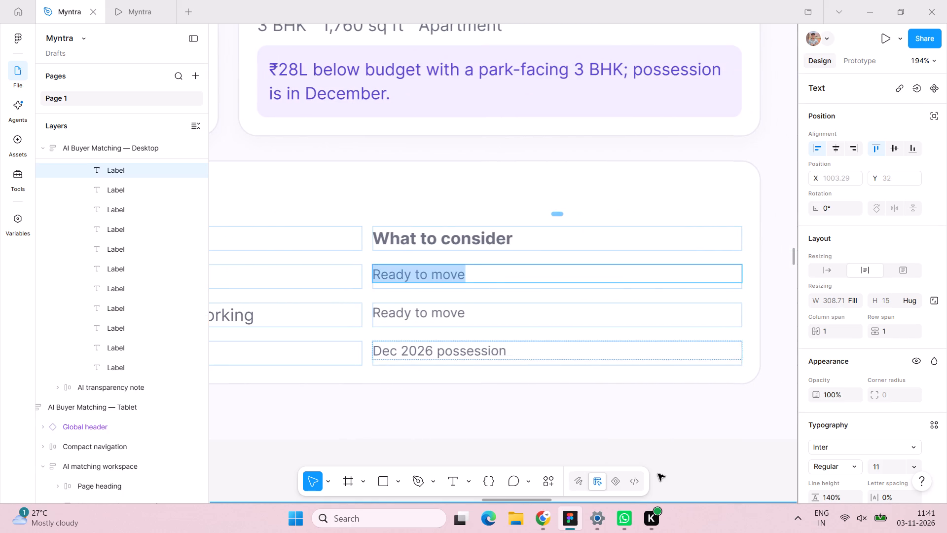
pyautogui.click(888, 466)
pyautogui.write('14')
pyautogui.press('Return')
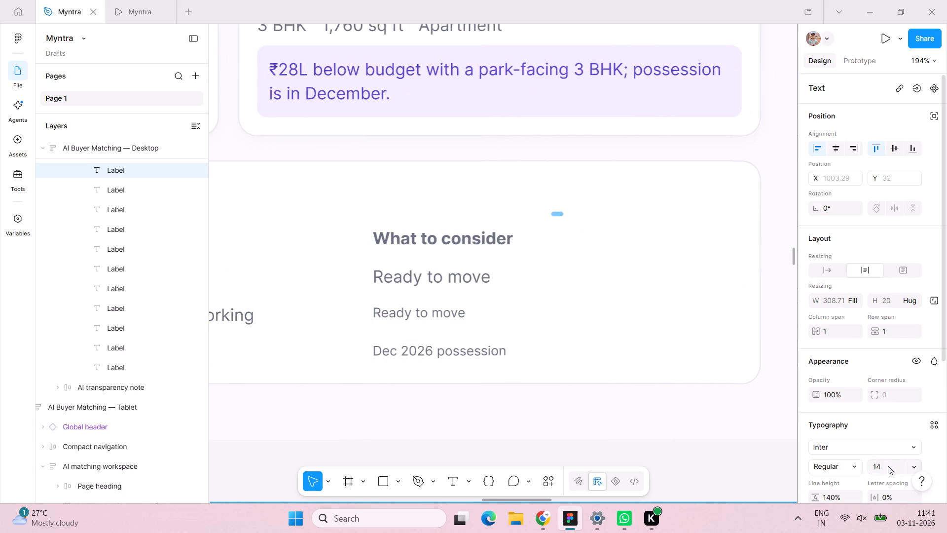
# Set Skyline One's Ready to move entry in the What to consider column to font size 14.
pyautogui.tripleClick(476, 312)
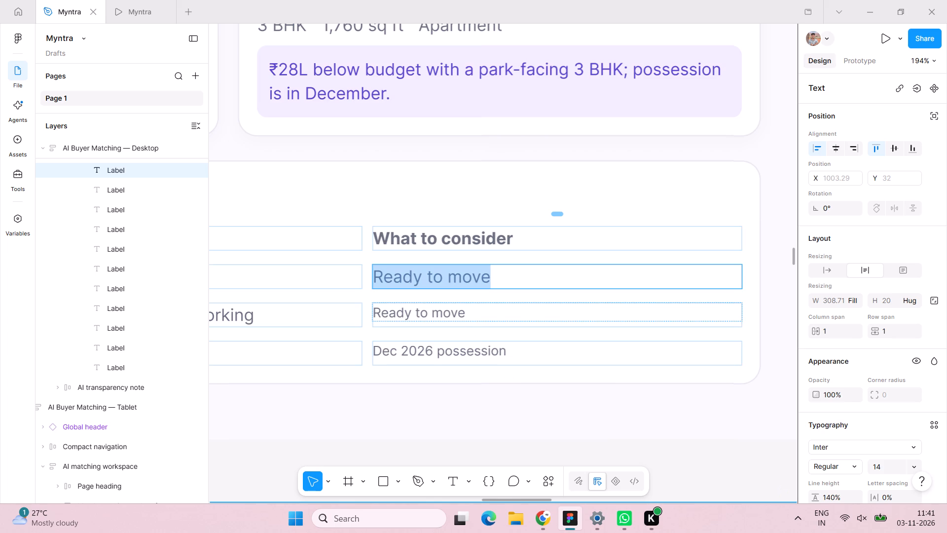
pyautogui.click(888, 467)
pyautogui.write('14')
pyautogui.press('Return')
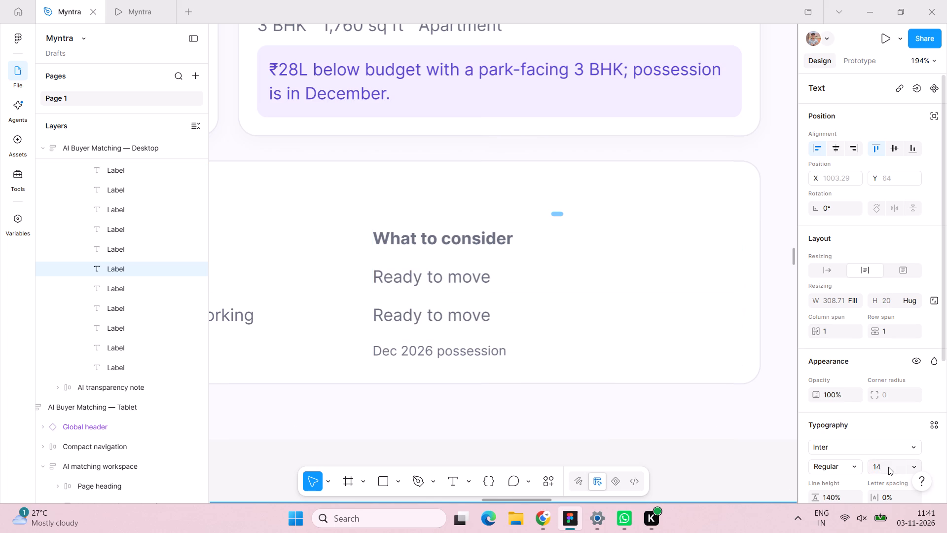
# Set the Dec 2026 possession entry in the What to consider column to font size 14.
pyautogui.tripleClick(495, 354)
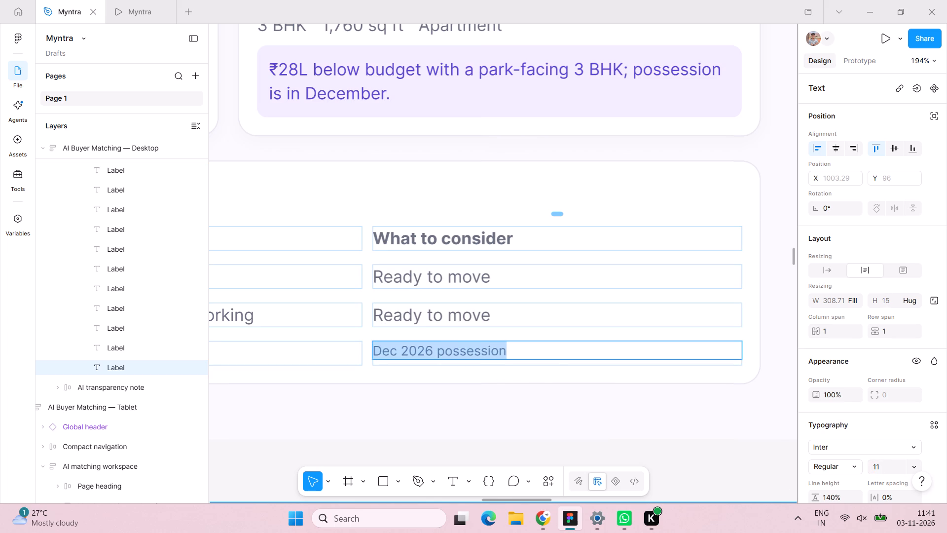
pyautogui.click(896, 465)
pyautogui.write('14')
pyautogui.press('Return')
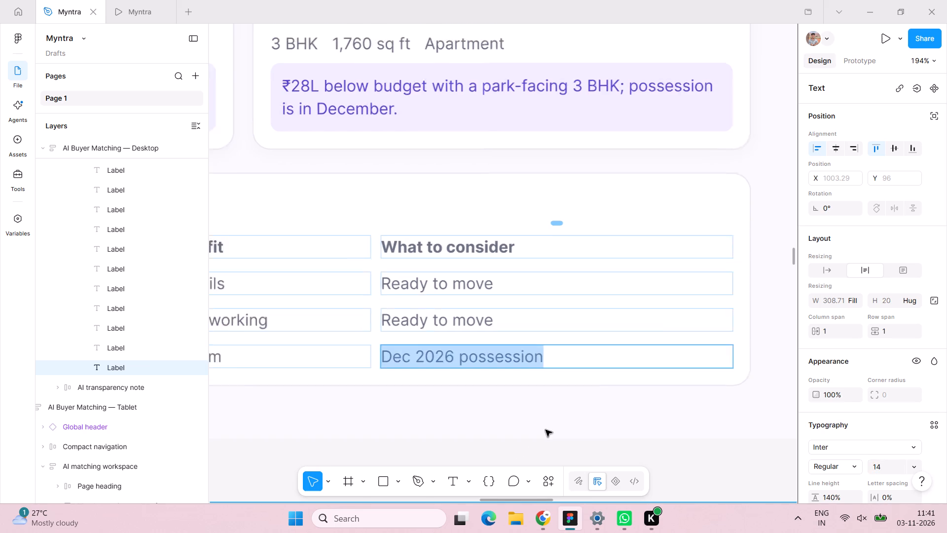
# Delete the disclaimer text of the AI transparency note below the desktop match comparison table.
pyautogui.hscroll(4, 546, 430)
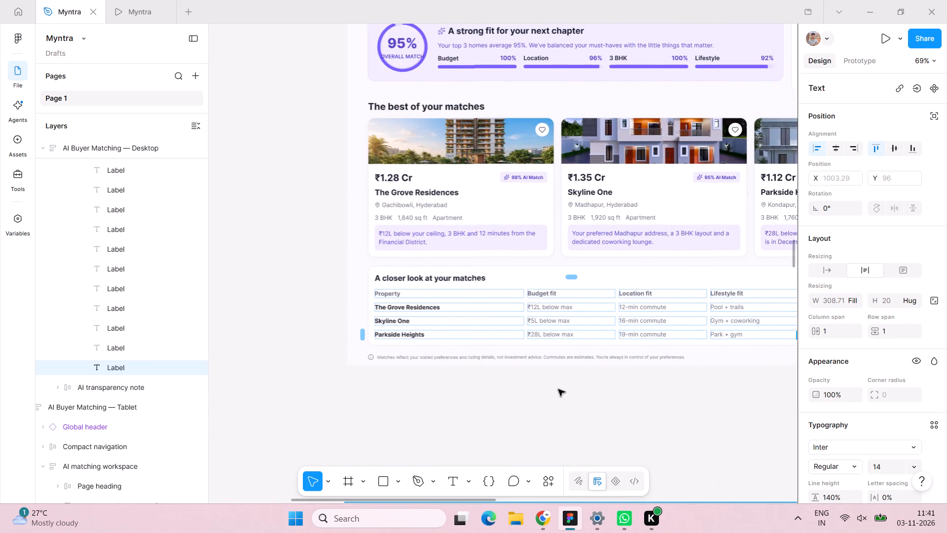
pyautogui.click(589, 358)
pyautogui.press('BackSpace')
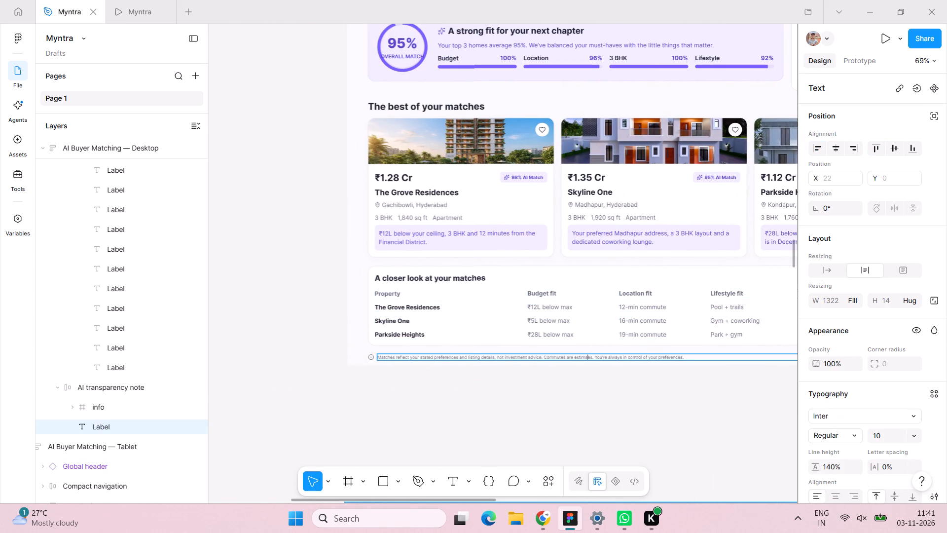
pyautogui.click(574, 388)
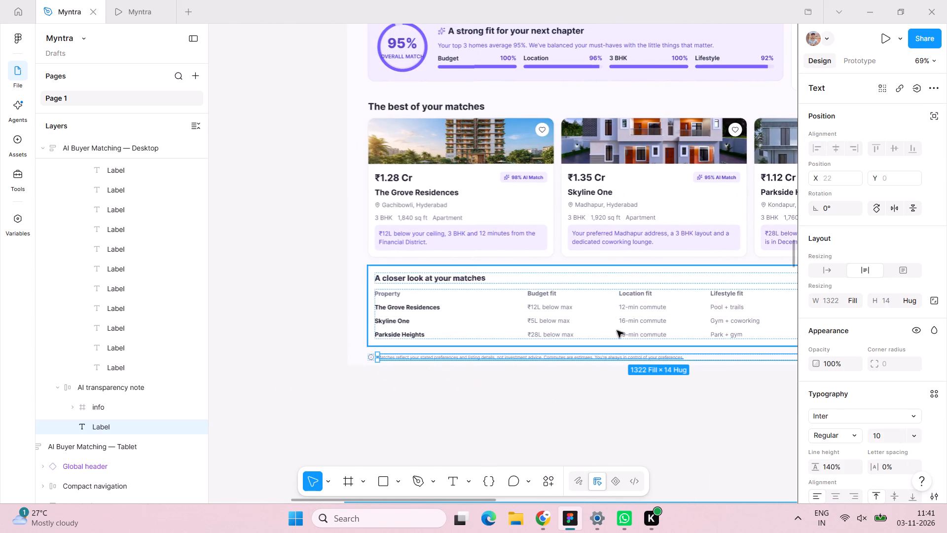
pyautogui.click(615, 357)
pyautogui.press('BackSpace')
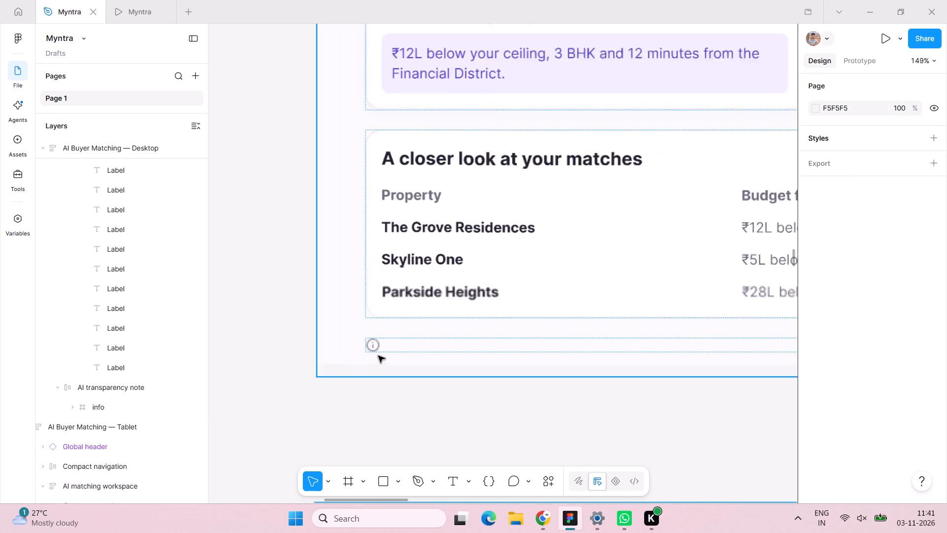
# Delete the info icon from the AI transparency note below the comparison table.
pyautogui.doubleClick(383, 347)
pyautogui.click(383, 347)
pyautogui.moveTo(382, 346); pyautogui.dragTo(374, 350)
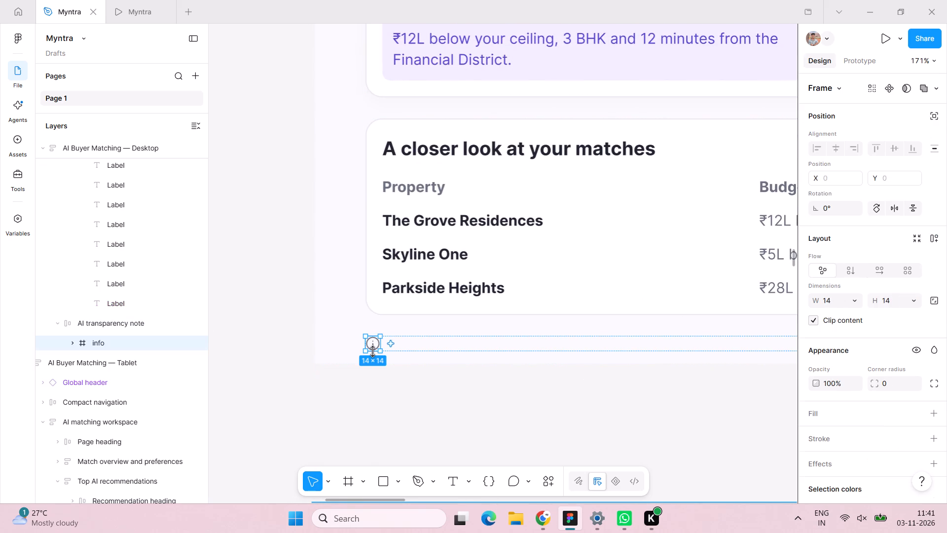
pyautogui.press('BackSpace')
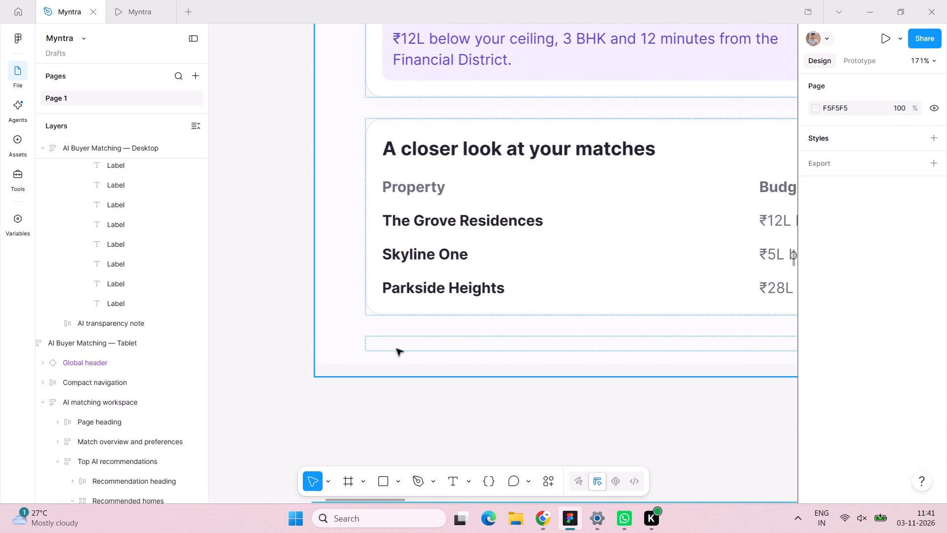
# Delete the empty AI transparency note frame below the comparison table.
pyautogui.doubleClick(401, 348)
pyautogui.click(403, 347)
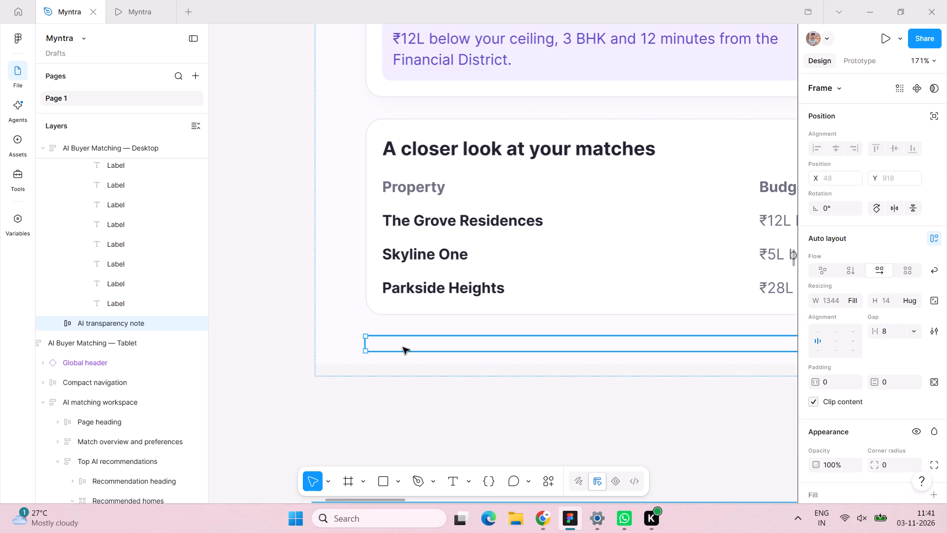
pyautogui.press('BackSpace')
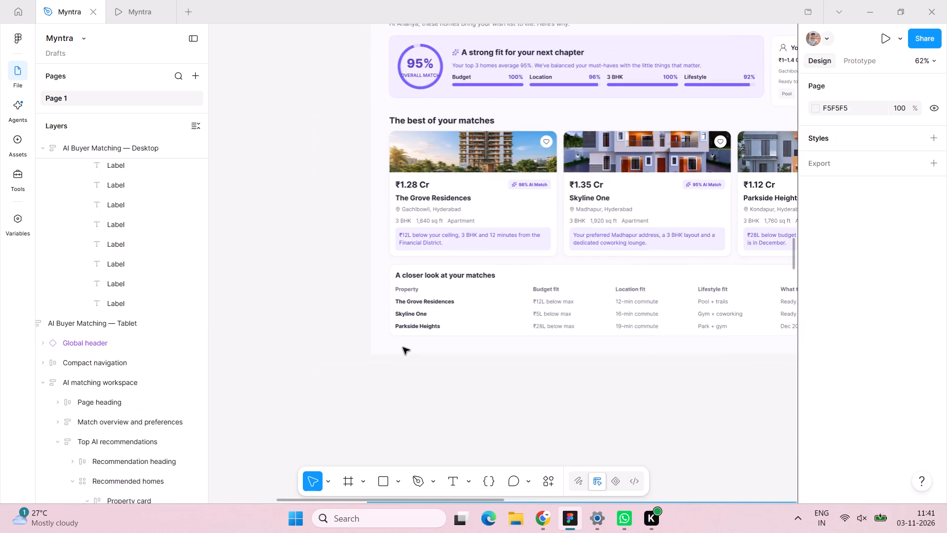
# Set the drop shadow of The Grove Residences property card to Y offset 0 and blur 2.
pyautogui.hscroll(-4, 403, 347)
pyautogui.hscroll(1, 522, 251)
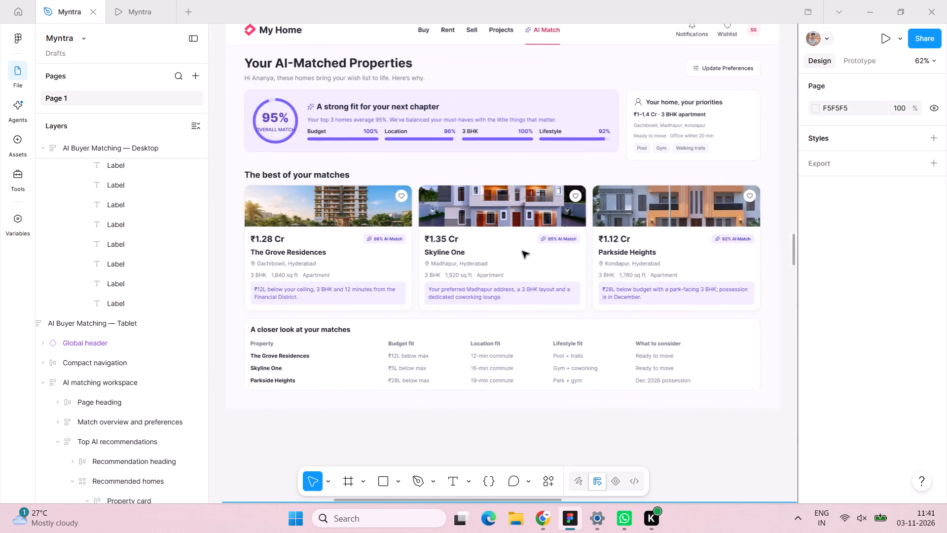
pyautogui.hscroll(1, 522, 251)
pyautogui.hscroll(-1, 522, 251)
pyautogui.tripleClick(413, 265)
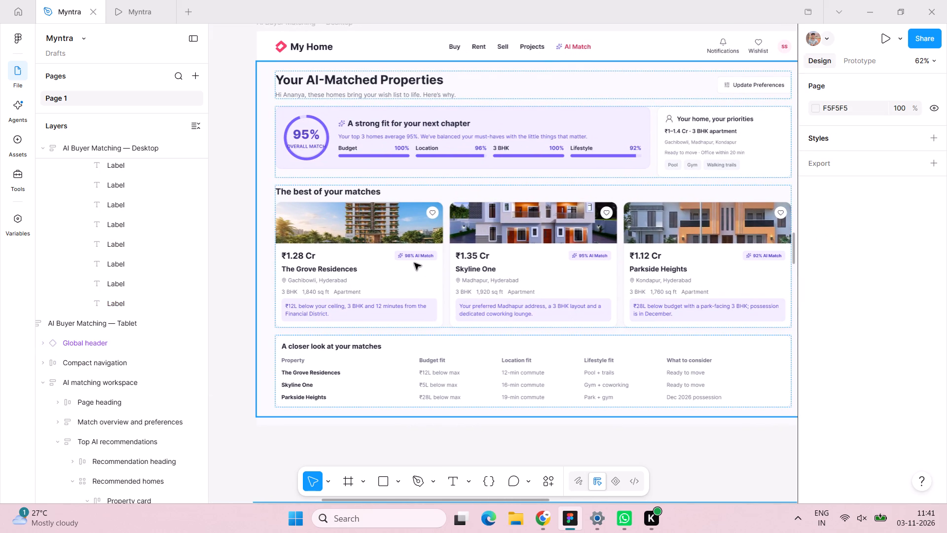
pyautogui.doubleClick(415, 264)
pyautogui.click(415, 264)
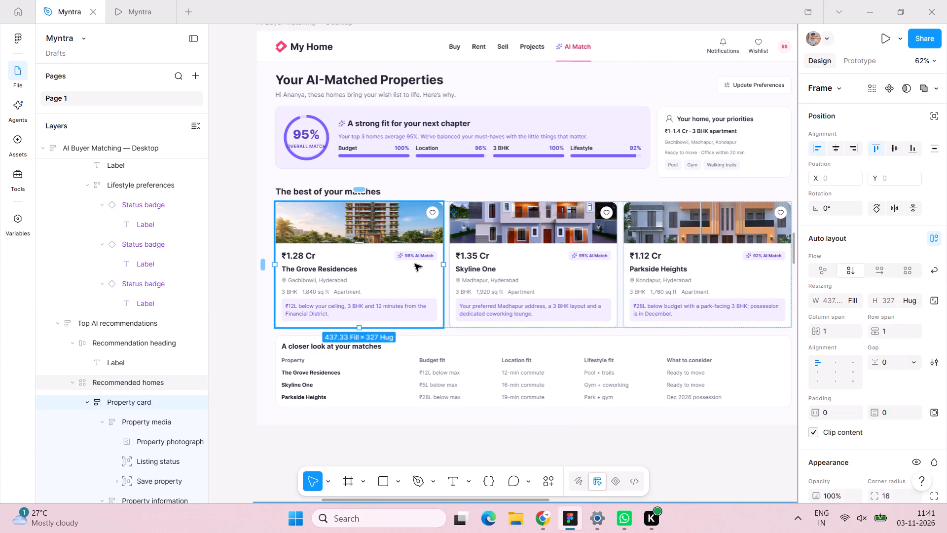
pyautogui.scroll(-7, 859, 272)
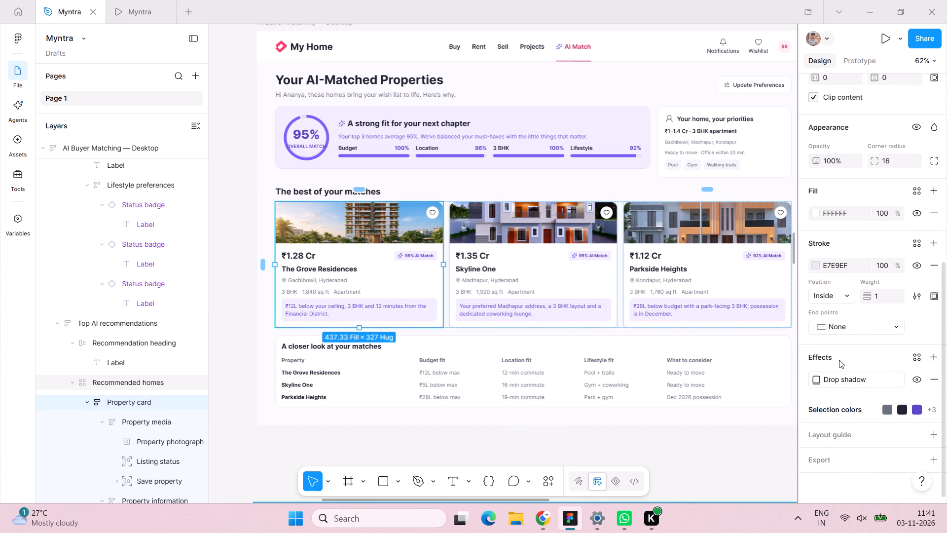
pyautogui.click(815, 382)
pyautogui.click(744, 416)
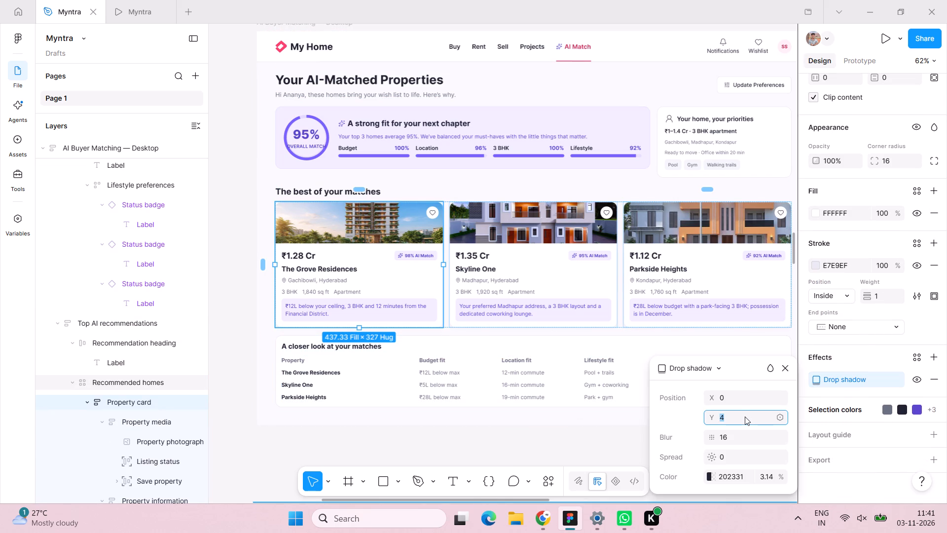
pyautogui.press('0')
pyautogui.press('Return')
pyautogui.click(735, 435)
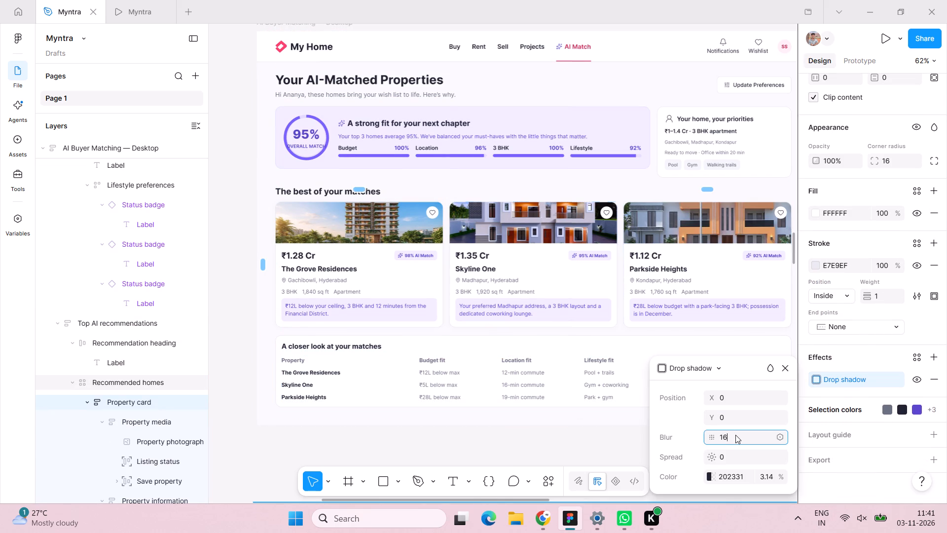
pyautogui.press('2')
pyautogui.press('Return')
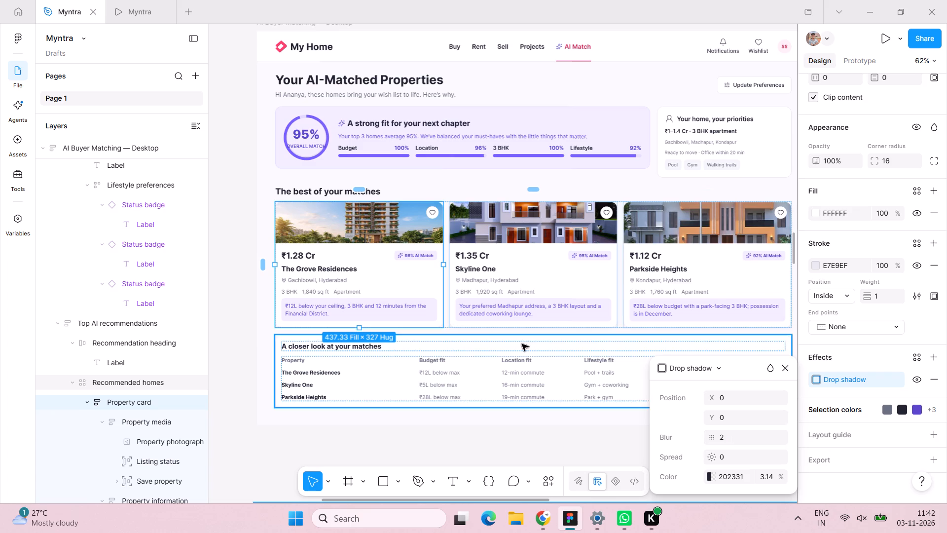
# Set the drop shadow of the Skyline One property card to Y offset 0 and blur 2.
pyautogui.click(543, 295)
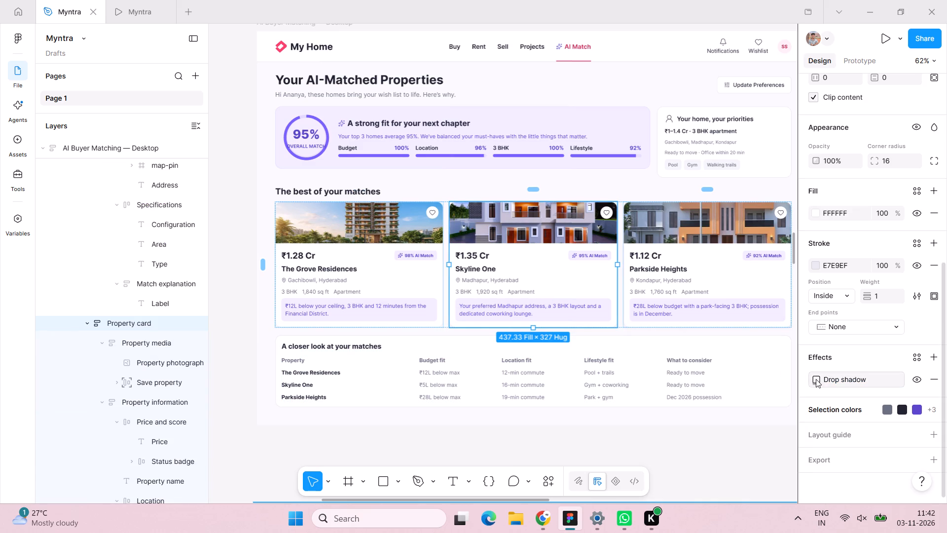
pyautogui.click(816, 379)
pyautogui.click(728, 418)
pyautogui.press('0')
pyautogui.press('Return')
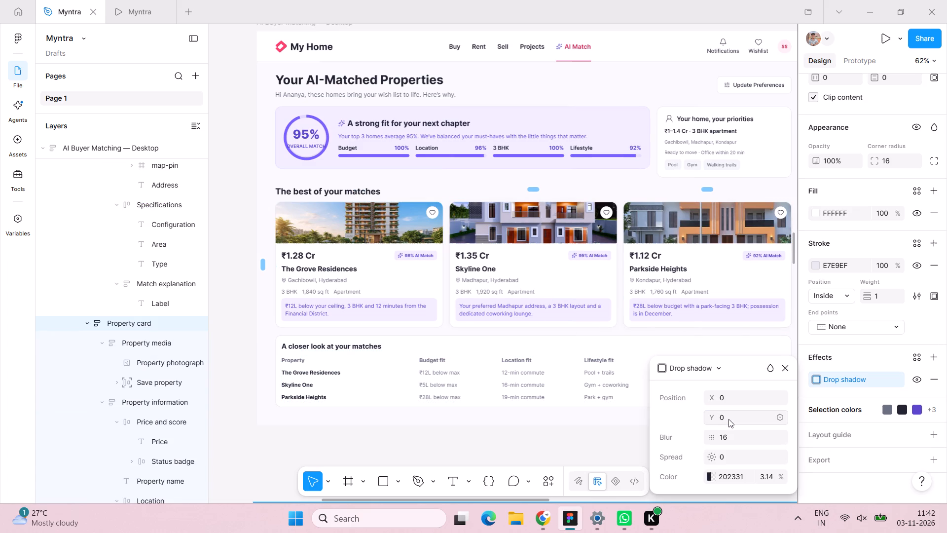
pyautogui.click(738, 439)
pyautogui.press('2')
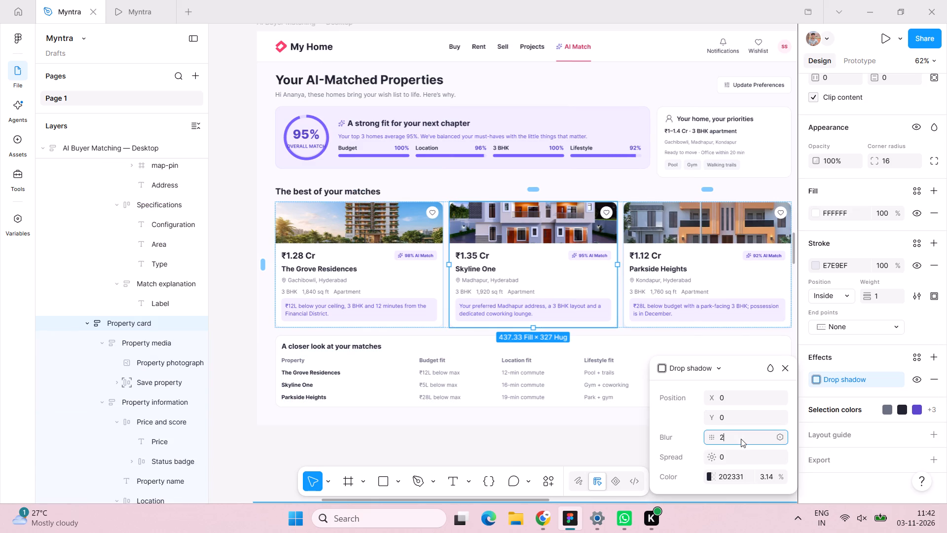
pyautogui.press('Return')
# Set the drop shadow of the Parkside Heights property card to Y offset 0 and blur 2.
pyautogui.click(746, 288)
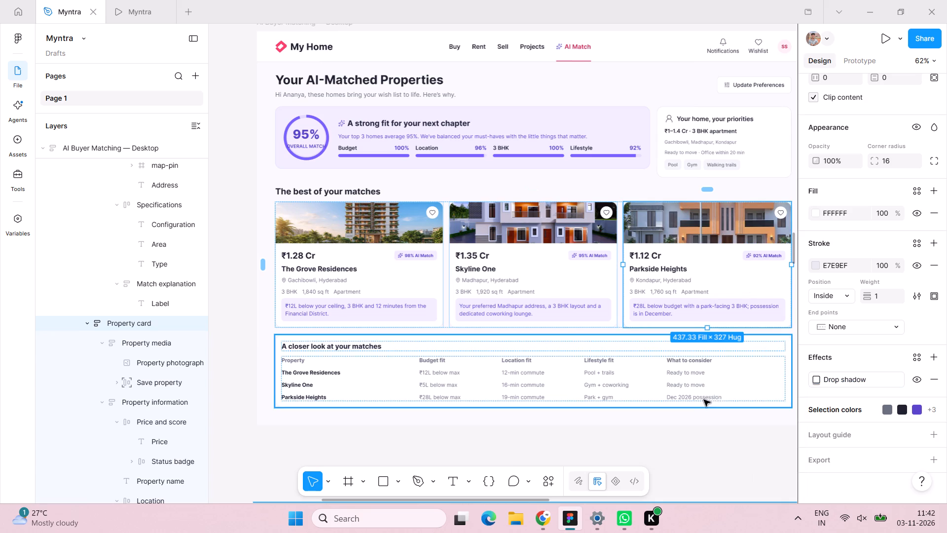
pyautogui.click(812, 382)
pyautogui.click(736, 410)
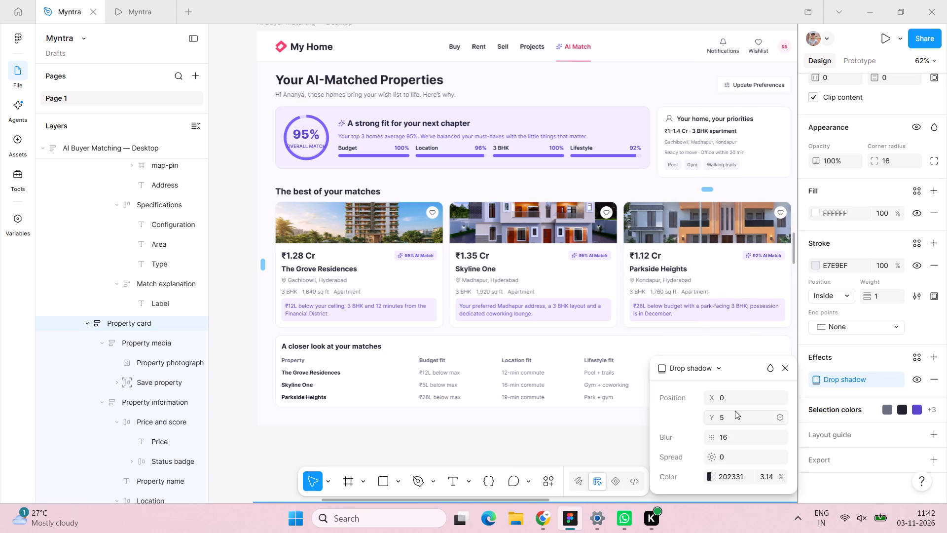
pyautogui.click(738, 415)
pyautogui.press('0')
pyautogui.press('Return')
pyautogui.click(734, 443)
pyautogui.press('2')
pyautogui.press('Return')
# Inspect the effects of the match comparison section and the Property Details photo gallery, moving on to the Explore Properties desktop screen.
pyautogui.click(588, 358)
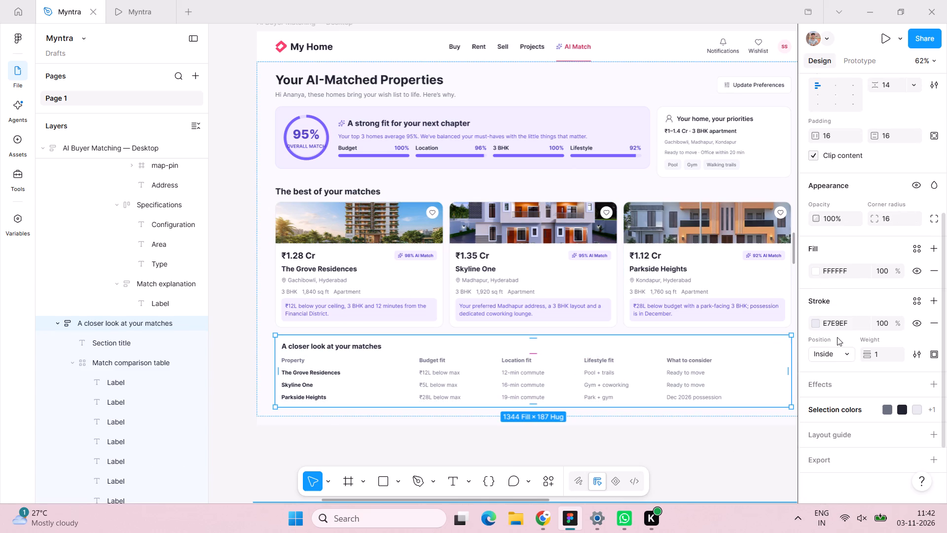
pyautogui.scroll(14, 678, 351)
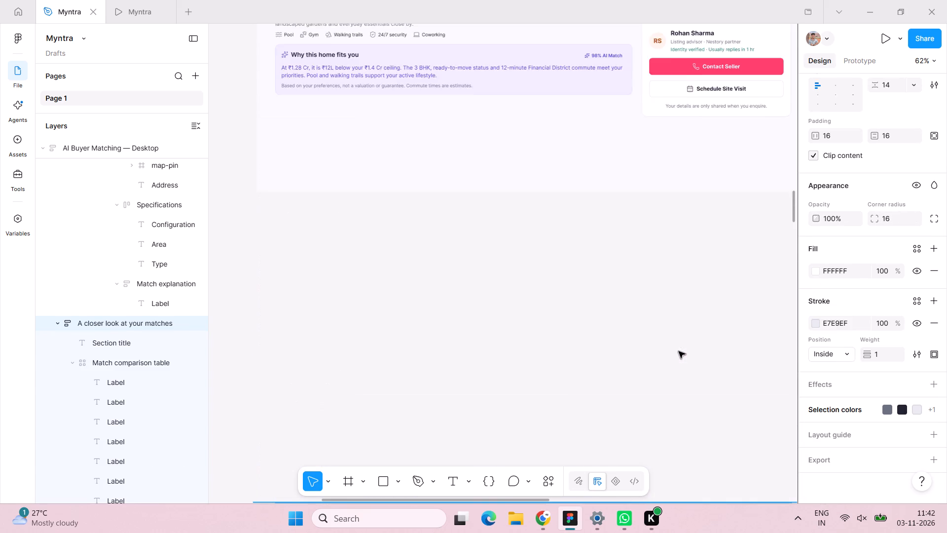
pyautogui.scroll(7, 679, 351)
pyautogui.tripleClick(556, 146)
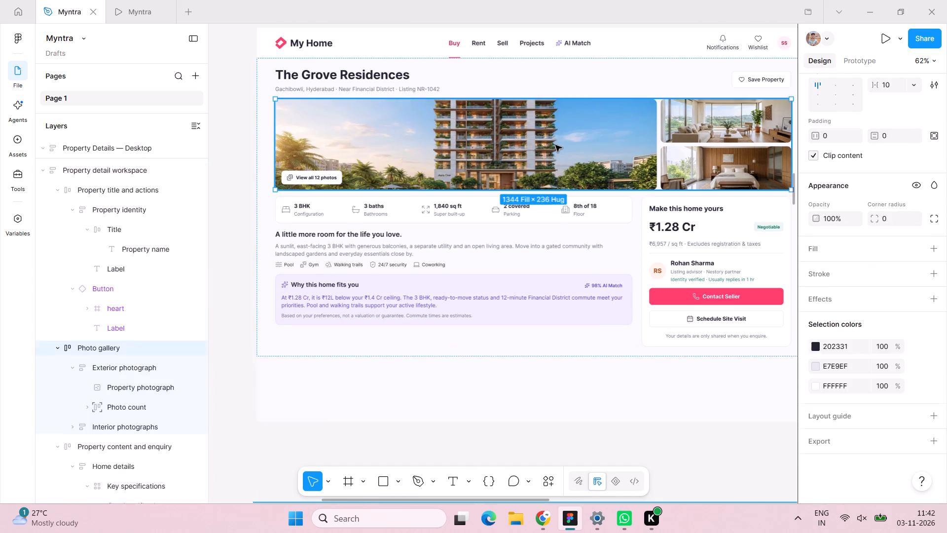
pyautogui.scroll(3, 721, 159)
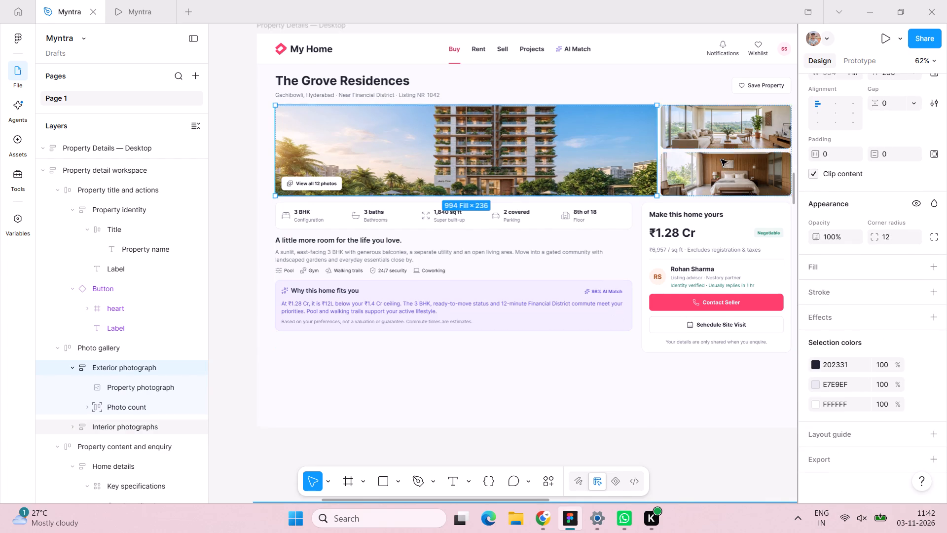
pyautogui.scroll(16, 721, 159)
pyautogui.scroll(2, 662, 176)
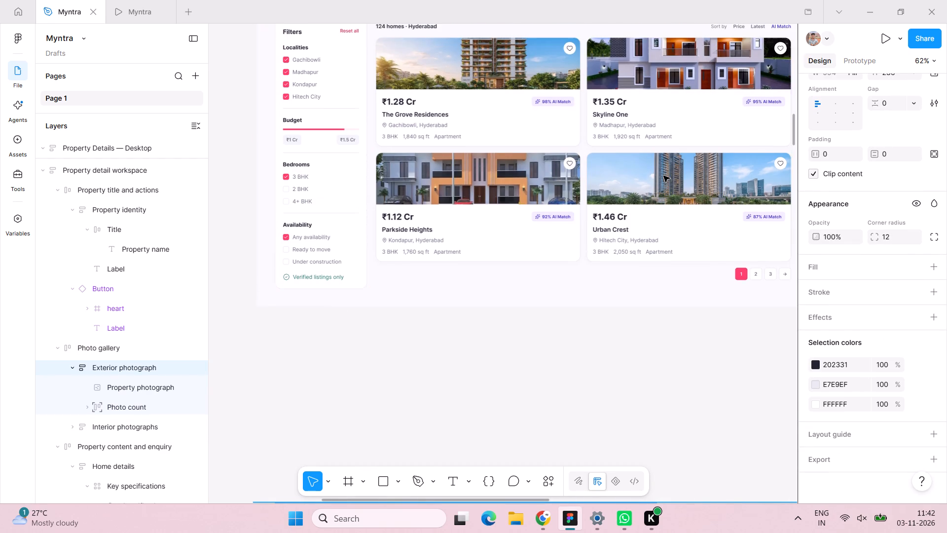
pyautogui.scroll(5, 663, 176)
# On the Explore Properties desktop screen, set The Grove Residences card's drop shadow to Y offset 0 and blur 2.
pyautogui.doubleClick(556, 227)
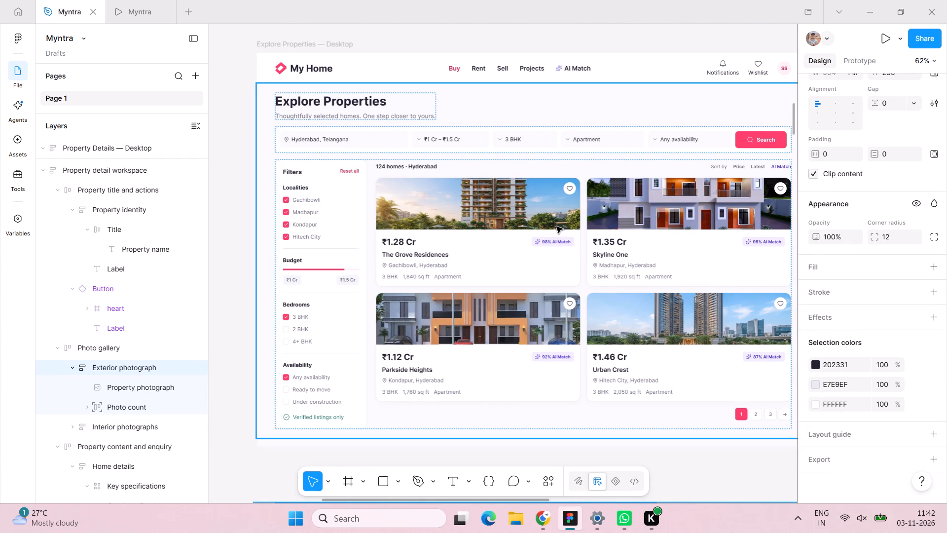
pyautogui.doubleClick(556, 228)
pyautogui.doubleClick(556, 228)
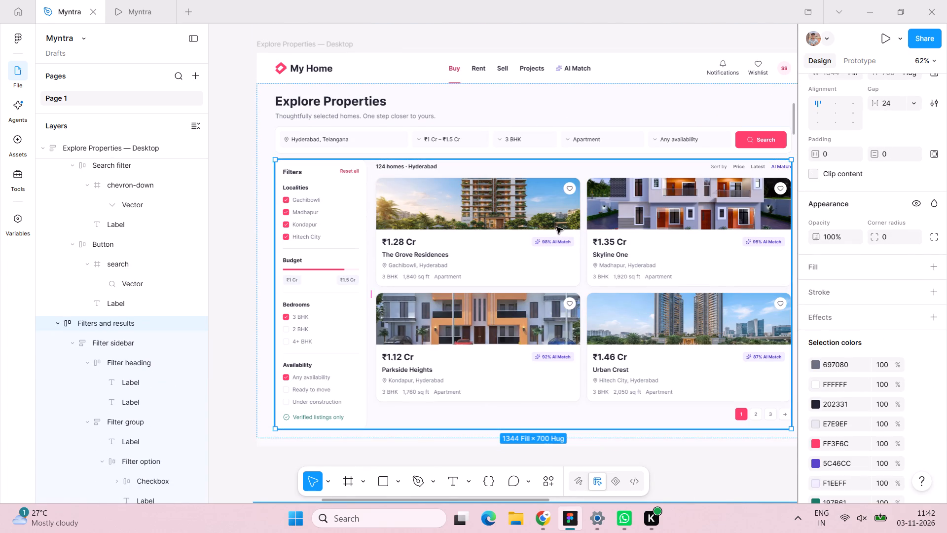
pyautogui.doubleClick(556, 227)
pyautogui.doubleClick(557, 227)
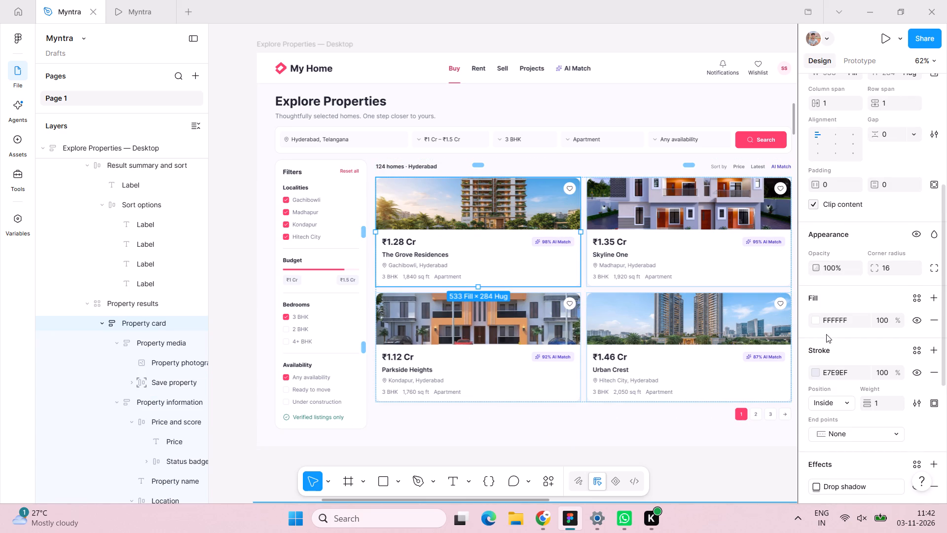
pyautogui.scroll(-3, 833, 334)
pyautogui.click(819, 302)
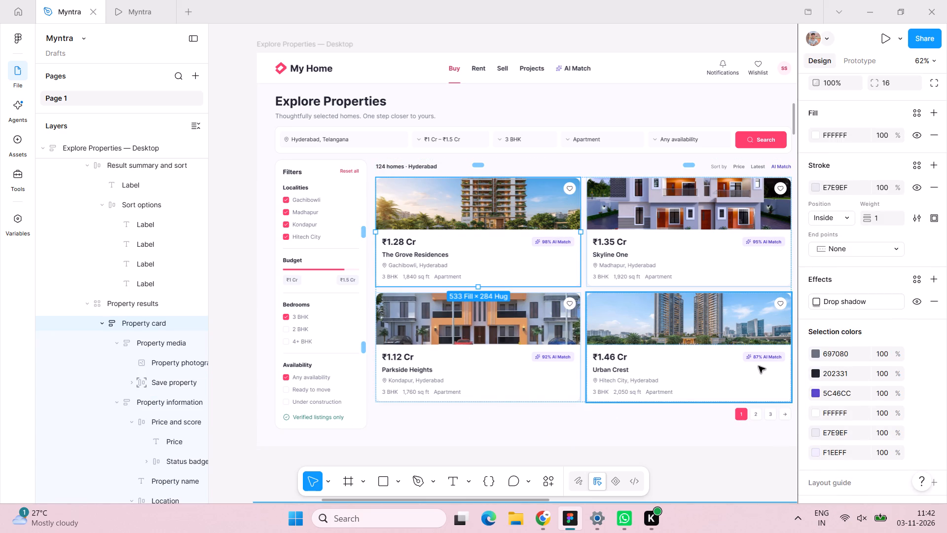
pyautogui.click(815, 301)
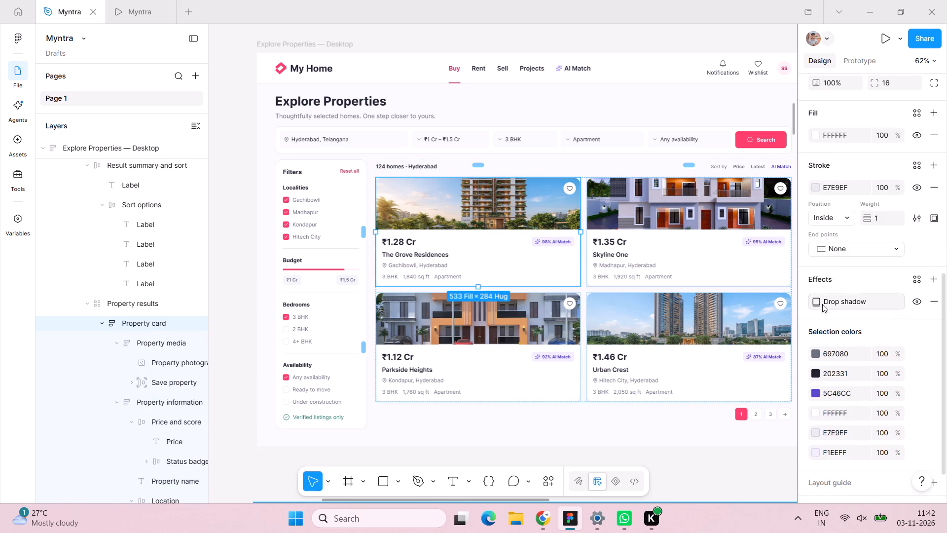
pyautogui.click(820, 301)
pyautogui.click(756, 353)
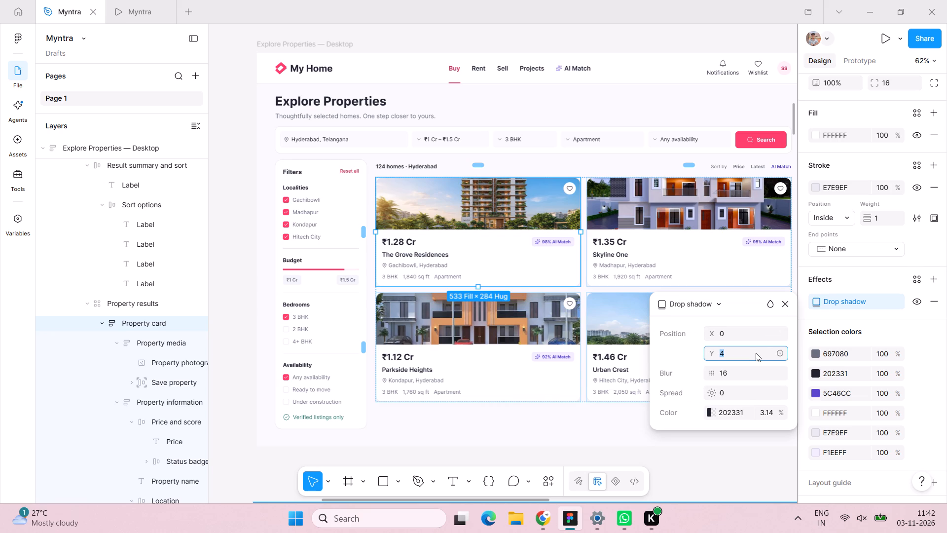
pyautogui.press('0')
pyautogui.hotkey('shift', 'Return')
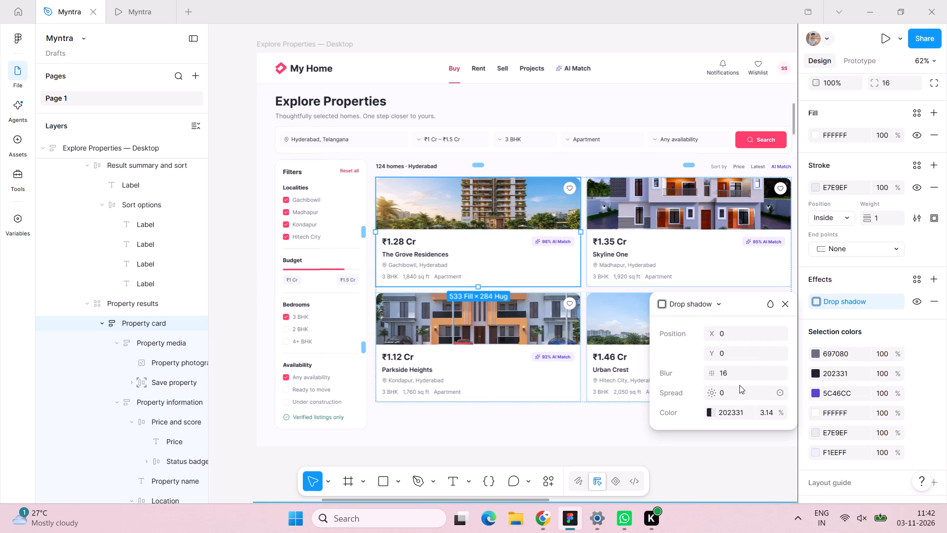
pyautogui.click(739, 381)
pyautogui.click(742, 369)
pyautogui.press('2')
pyautogui.press('Return')
# Set the drop shadow of the Parkside Heights card in the Explore Properties results to Y offset 0 and blur 2.
pyautogui.click(520, 318)
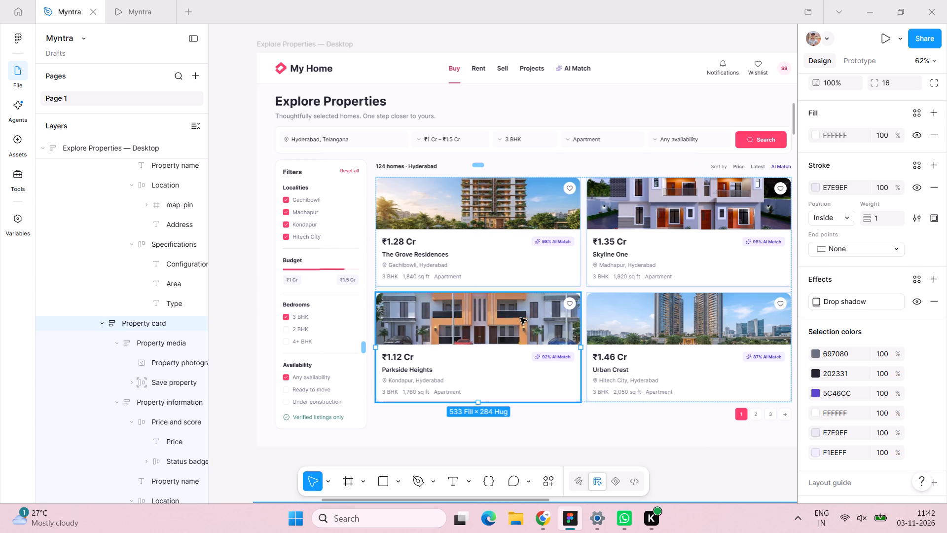
pyautogui.click(818, 300)
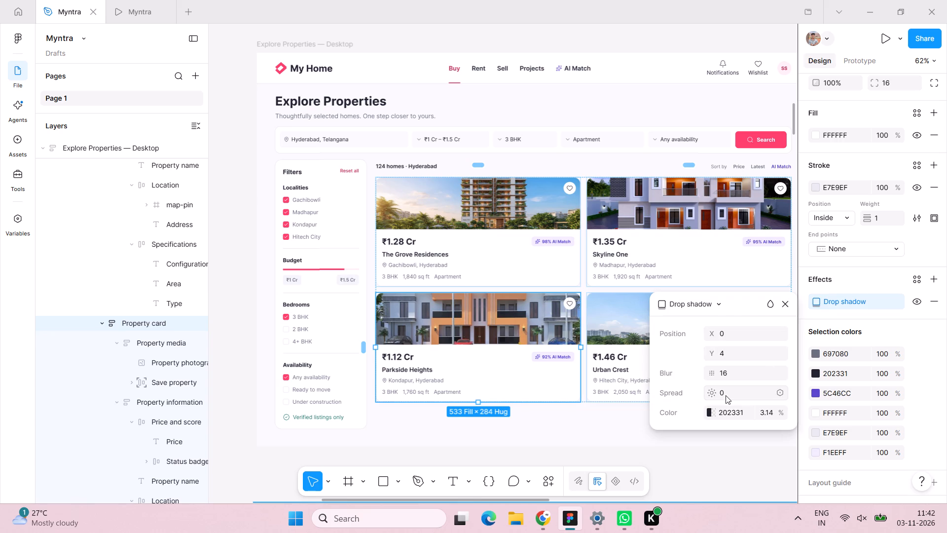
pyautogui.click(748, 357)
pyautogui.doubleClick(751, 356)
pyautogui.press('0')
pyautogui.press('Return')
pyautogui.click(739, 371)
pyautogui.press('2')
pyautogui.press('Return')
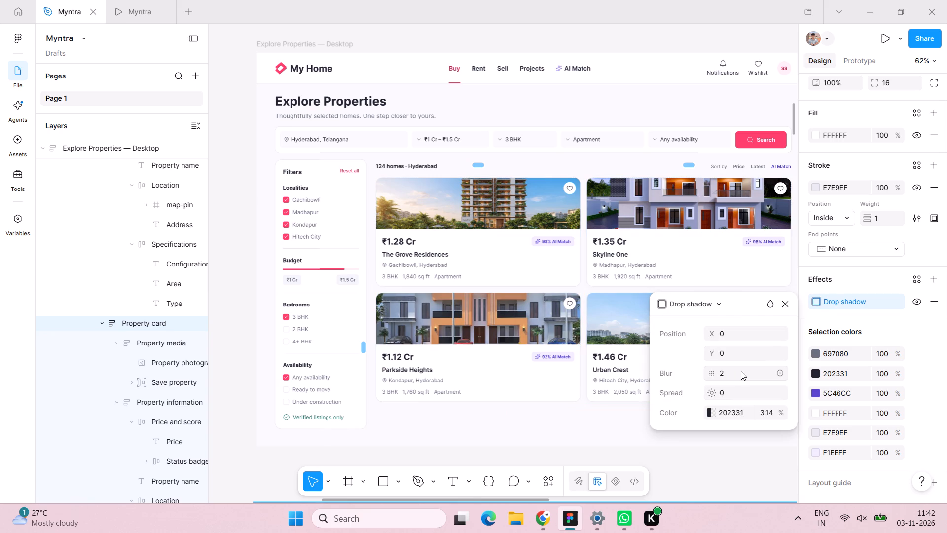
# Set the drop shadow of the Skyline One card in the Explore Properties results to Y offset 0 and blur 2.
pyautogui.click(677, 229)
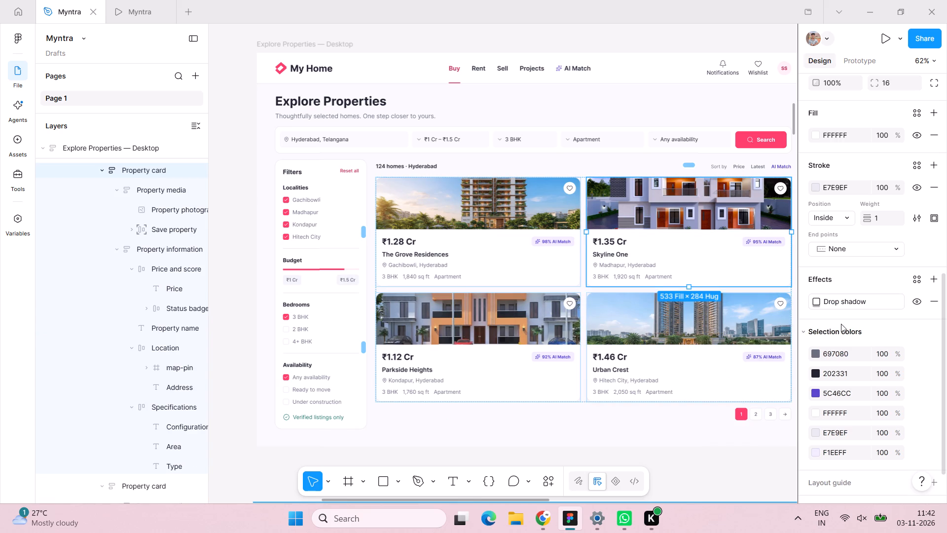
pyautogui.click(817, 305)
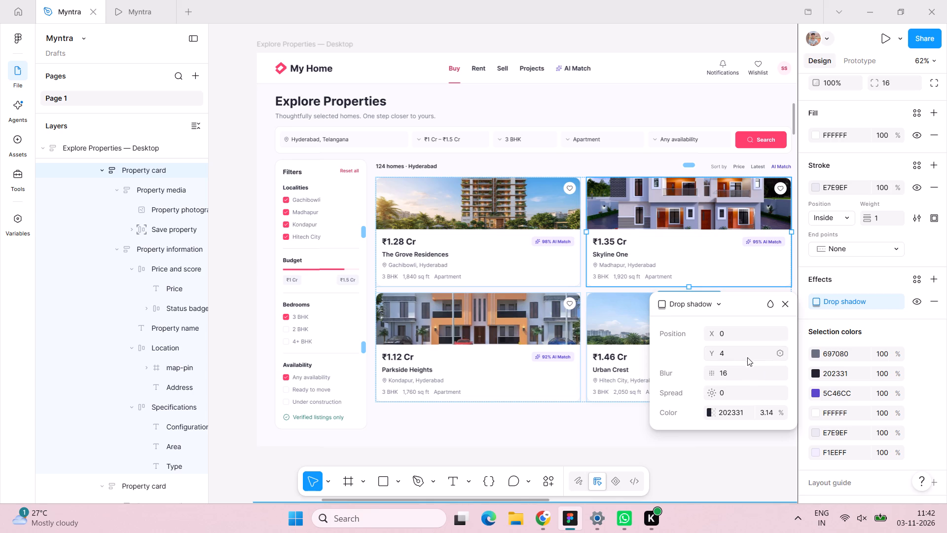
pyautogui.click(748, 356)
pyautogui.press('0')
pyautogui.press('Return')
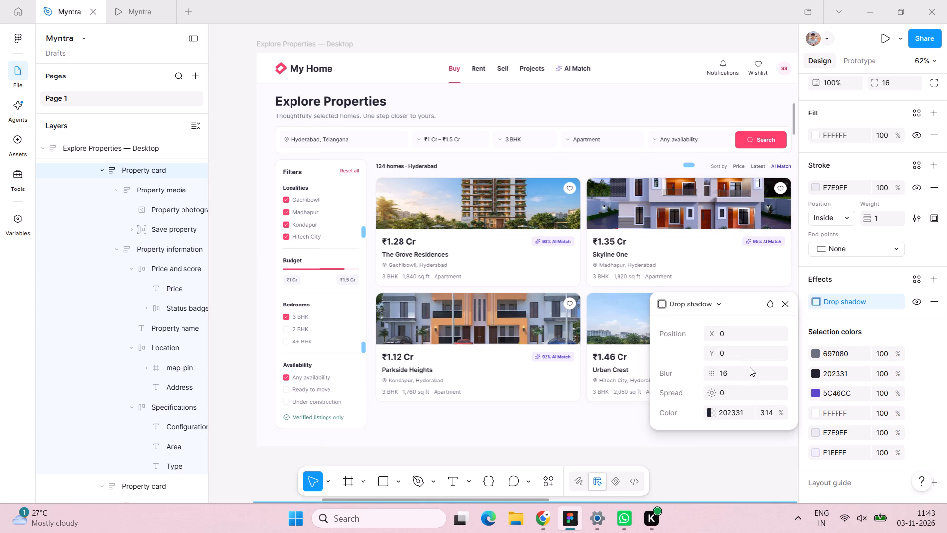
pyautogui.click(750, 369)
pyautogui.press('2')
pyautogui.press('Return')
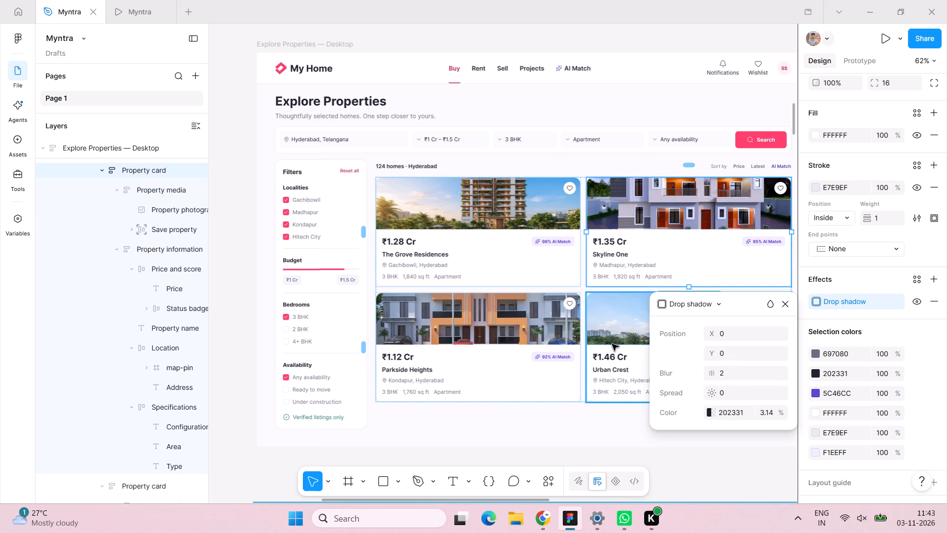
# Set the drop shadow of the Urban Crest card in the Explore Properties results to Y offset 0 and blur 2.
pyautogui.click(615, 343)
pyautogui.click(816, 302)
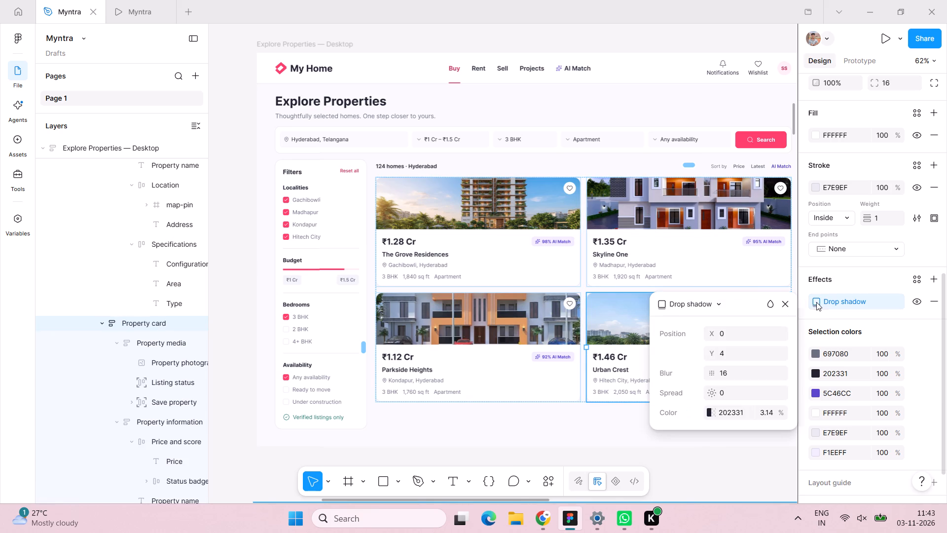
pyautogui.click(741, 352)
pyautogui.press('0')
pyautogui.press('Return')
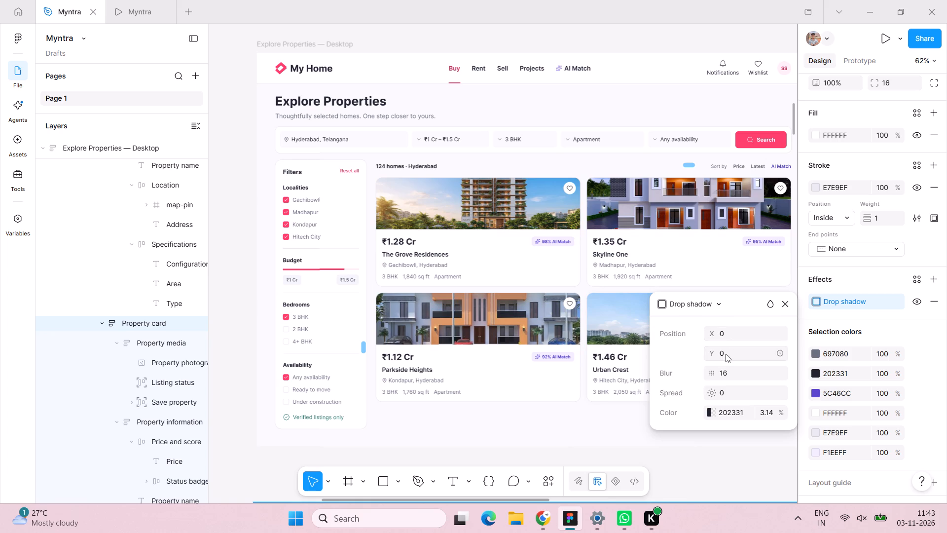
pyautogui.click(734, 369)
pyautogui.press('2')
pyautogui.press('Return')
# Review the Insights Dashboard, the modal screens and the Reusable UI Components section, including its 768px global header component.
pyautogui.hscroll(-4, 645, 261)
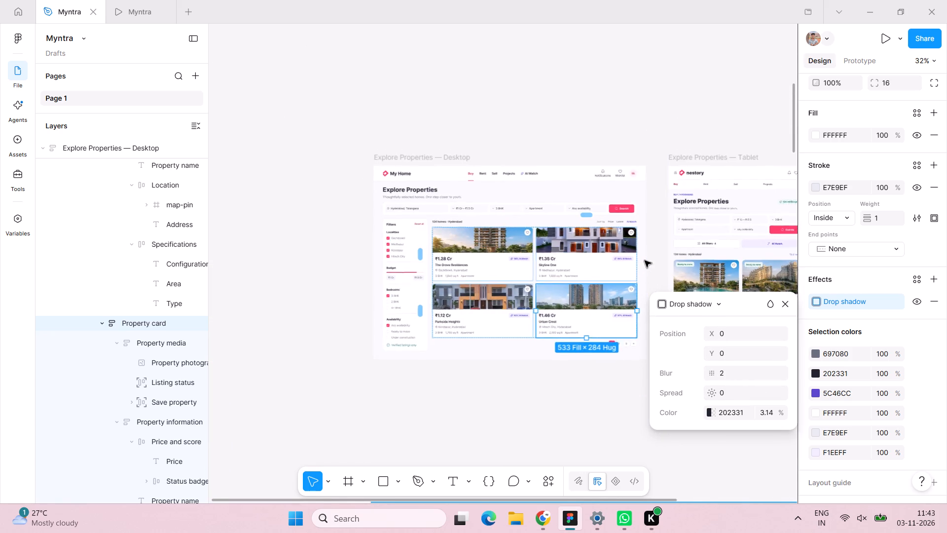
pyautogui.click(389, 171)
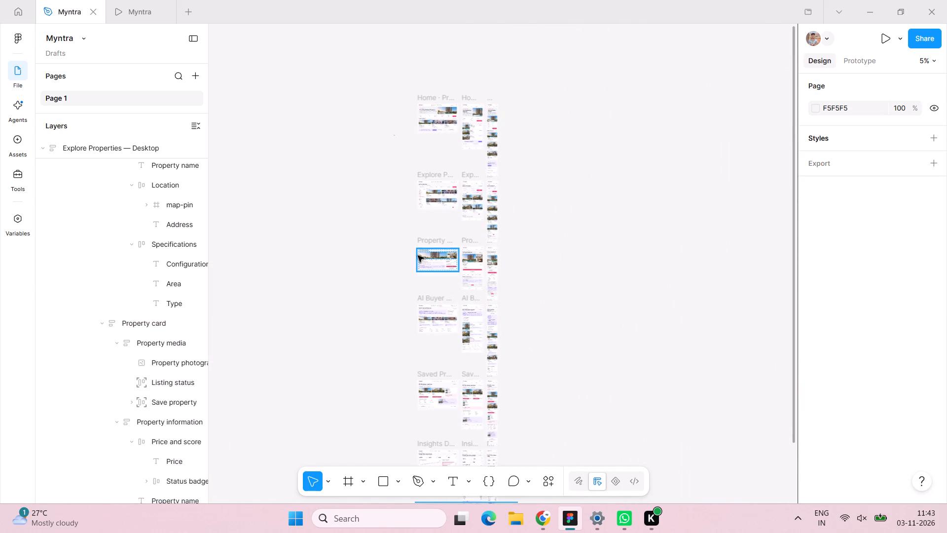
pyautogui.scroll(-7, 418, 256)
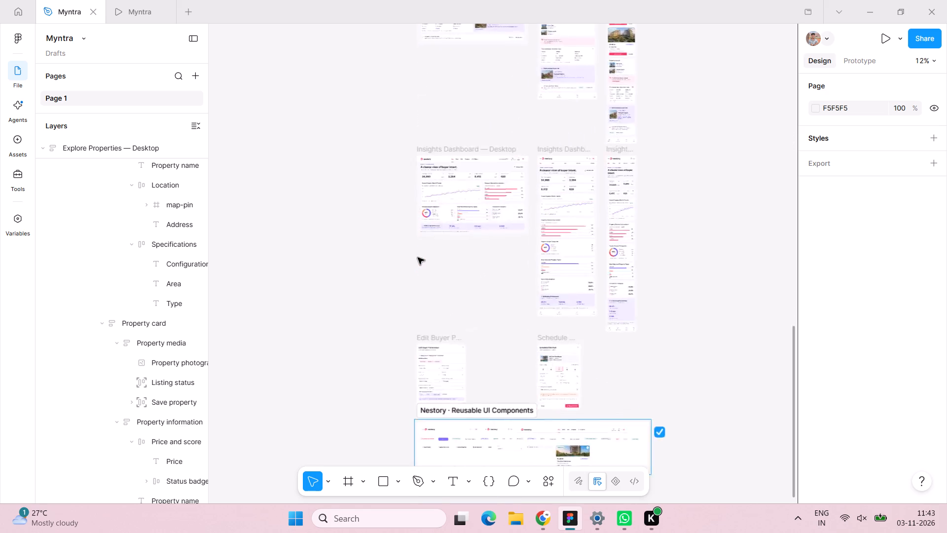
pyautogui.scroll(-3, 418, 258)
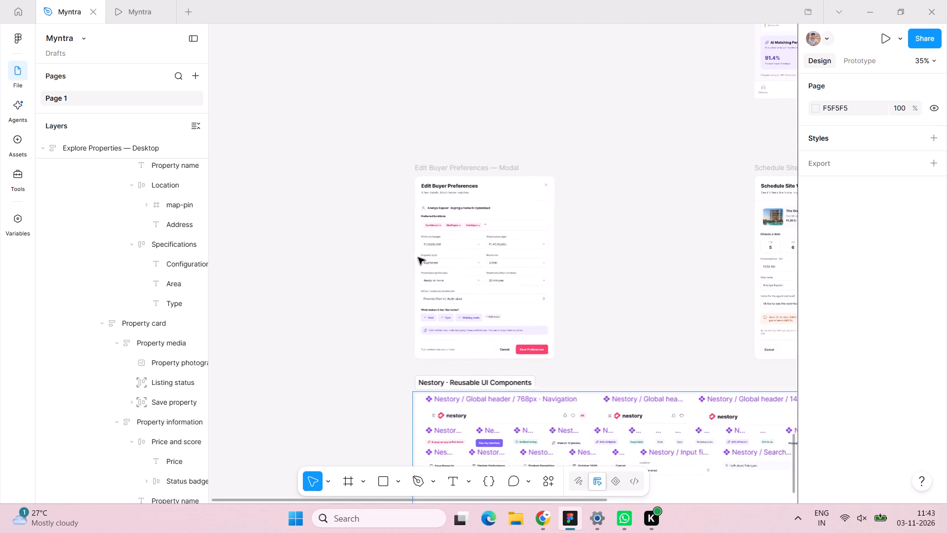
pyautogui.scroll(1, 418, 258)
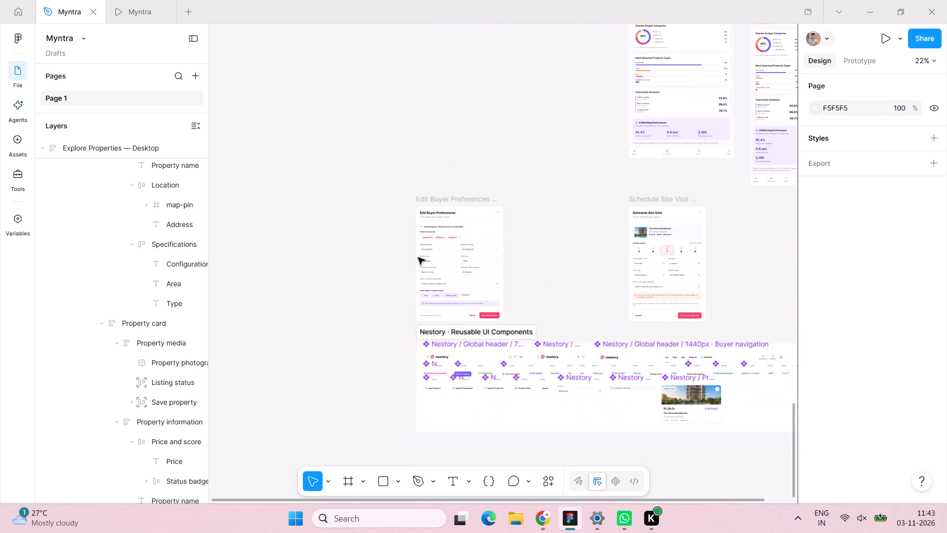
pyautogui.scroll(3, 418, 258)
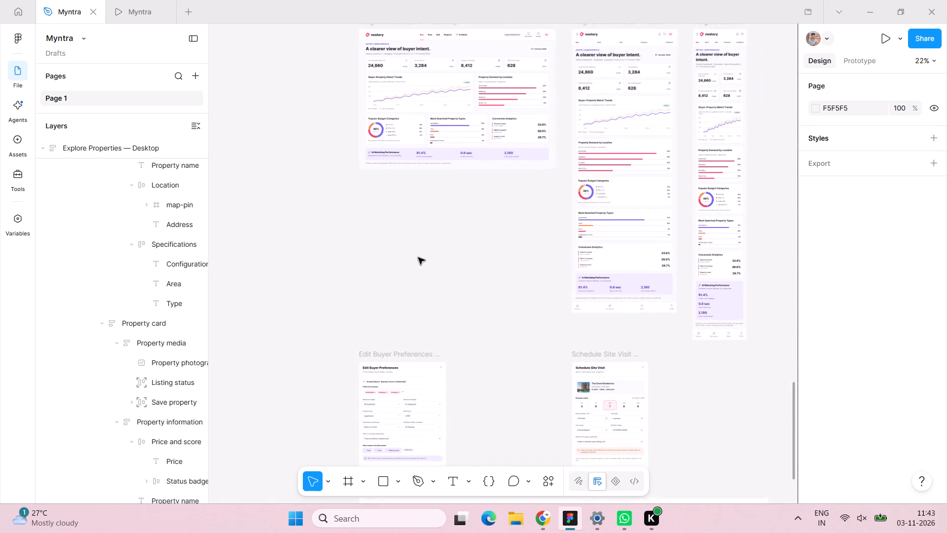
pyautogui.scroll(2, 418, 258)
pyautogui.scroll(-5, 418, 258)
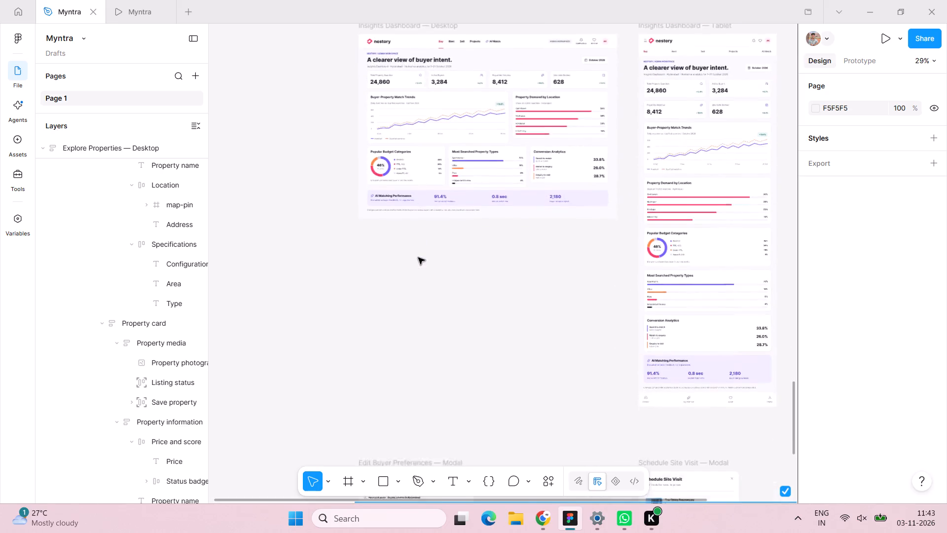
pyautogui.scroll(-4, 418, 258)
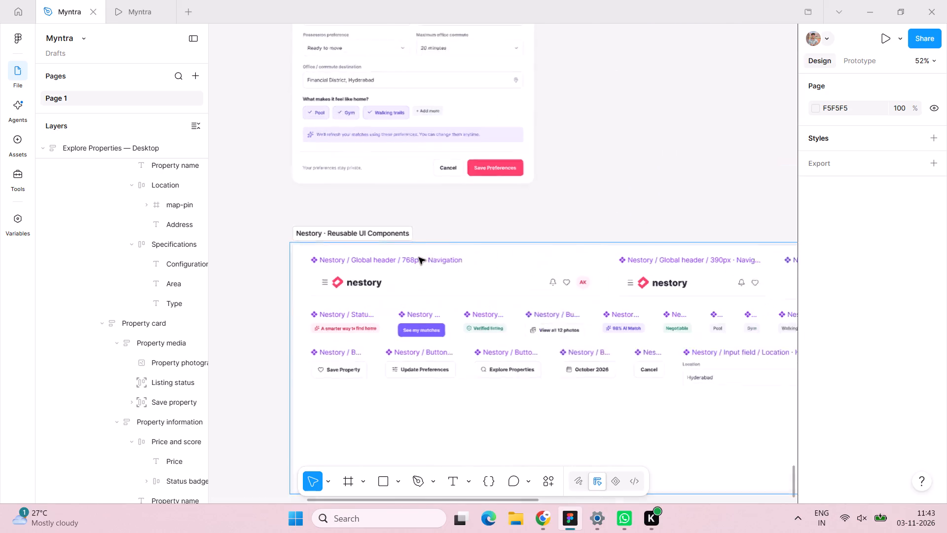
pyautogui.hscroll(-1, 419, 258)
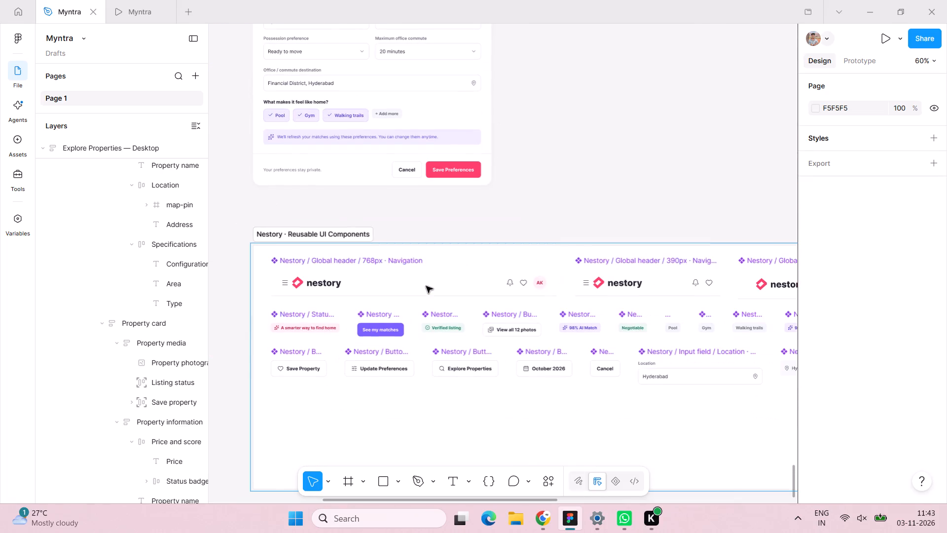
pyautogui.click(368, 284)
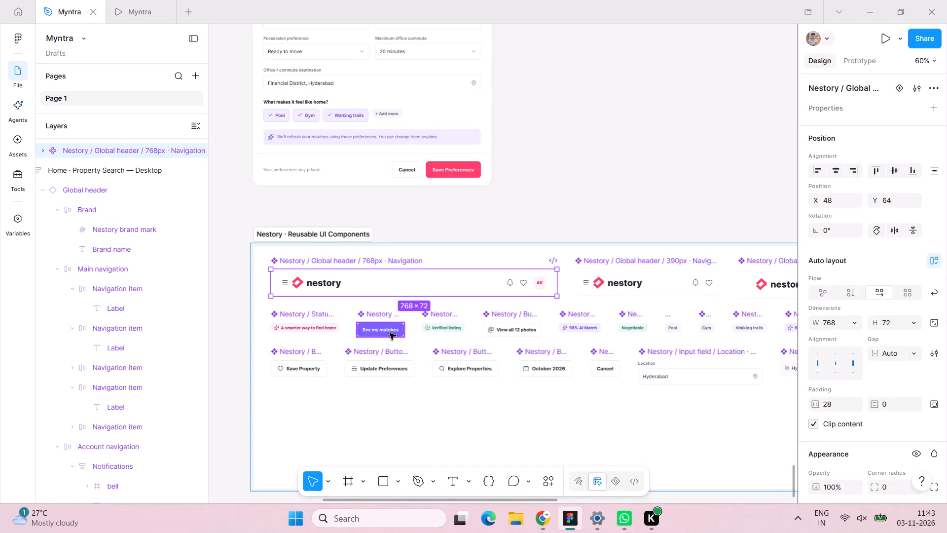
pyautogui.hscroll(-1, 390, 333)
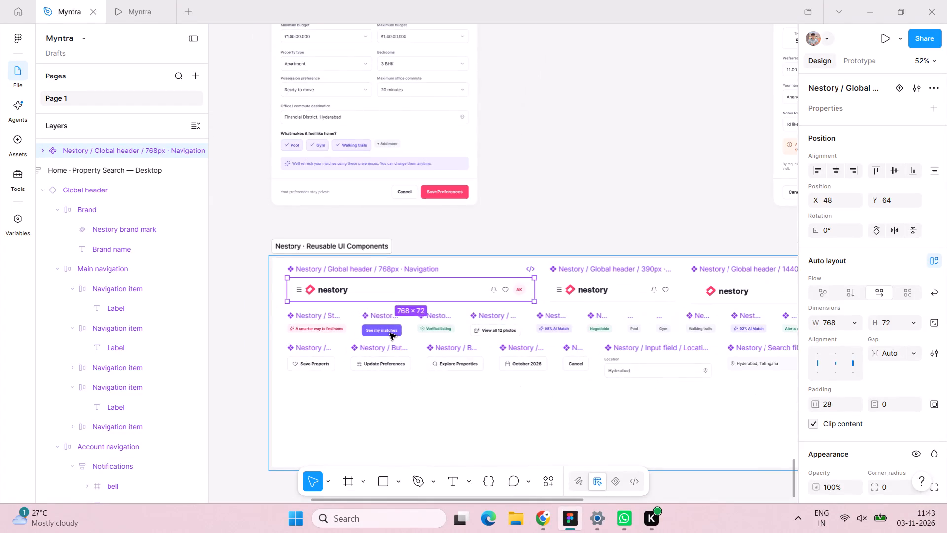
# Examine the remaining header, badge, button, input field and property card components in the Reusable UI Components section.
pyautogui.hscroll(-2, 390, 333)
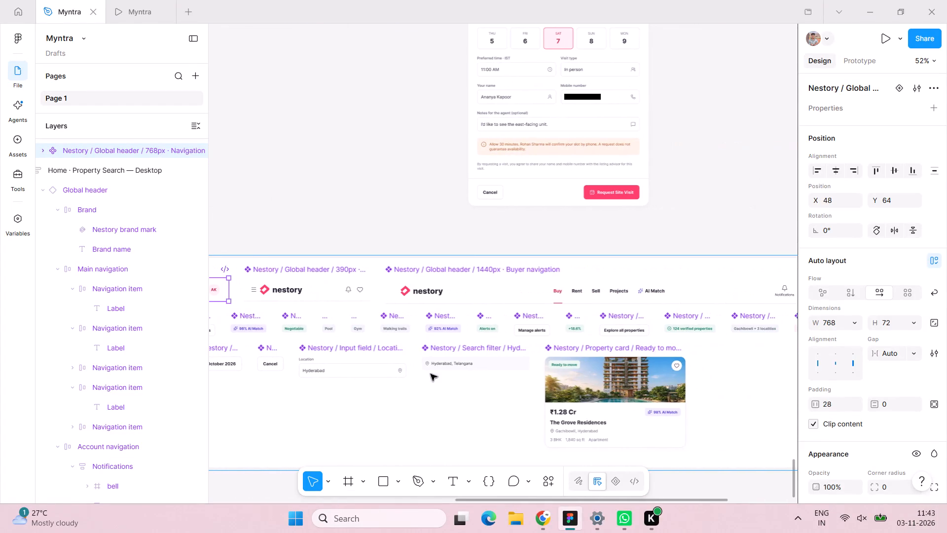
pyautogui.hscroll(1, 634, 419)
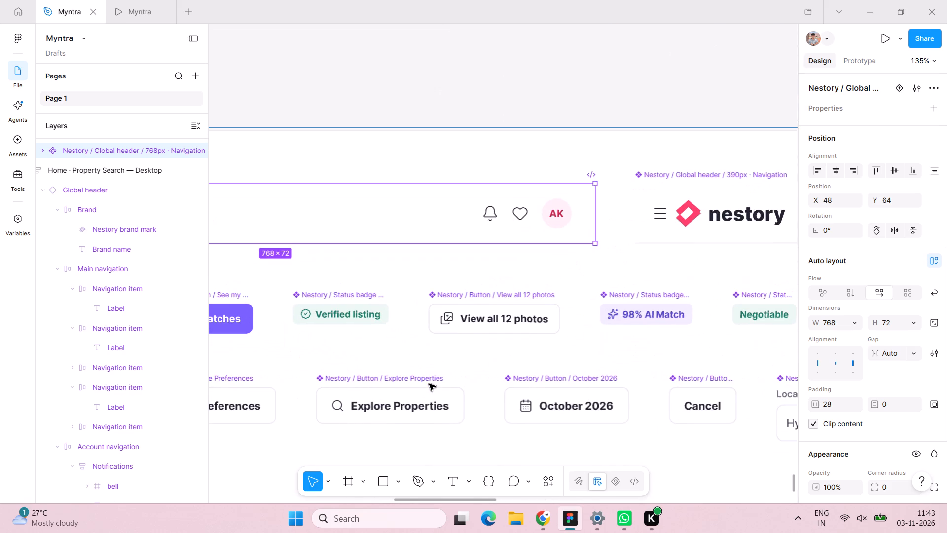
pyautogui.scroll(-1, 429, 384)
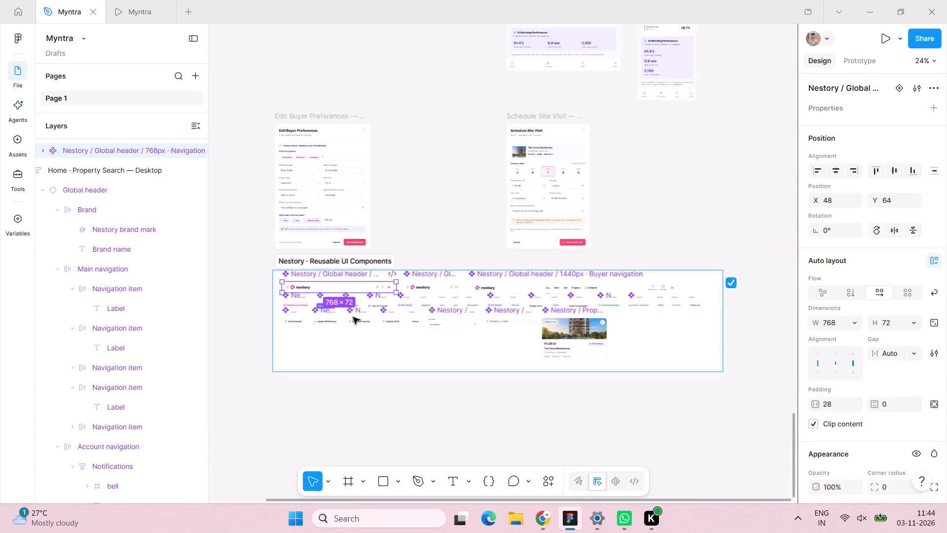
# Preview the Property Details — Desktop frame as a prototype and open the preview in its own presentation tab.
pyautogui.scroll(13, 353, 317)
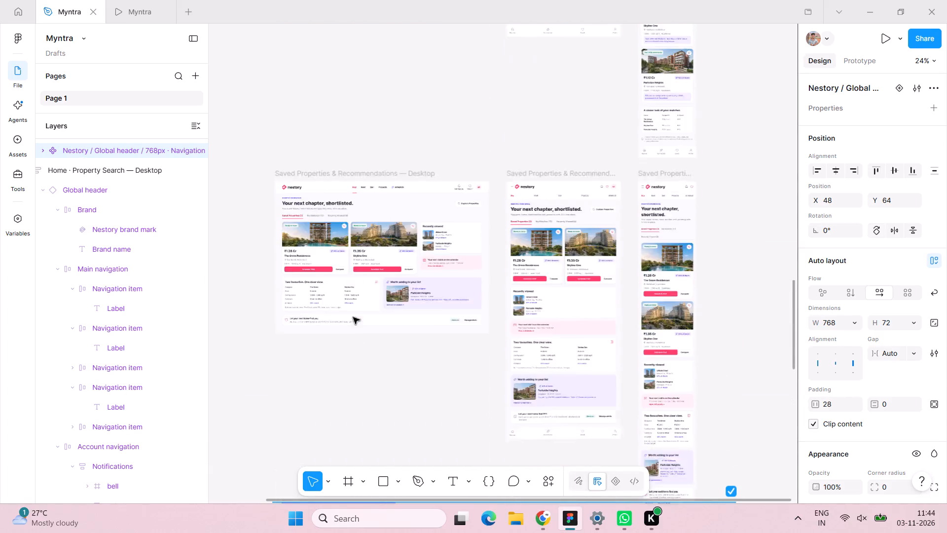
pyautogui.scroll(6, 353, 317)
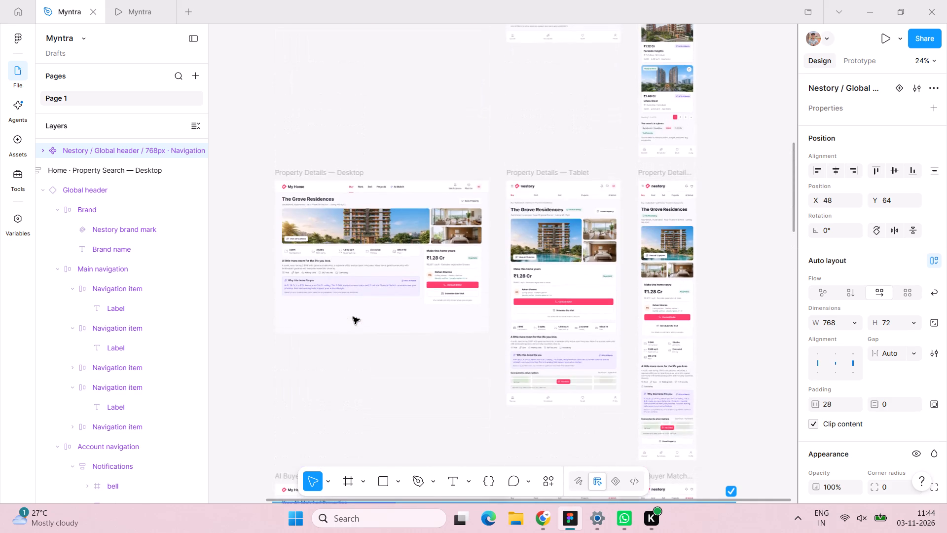
pyautogui.click(304, 171)
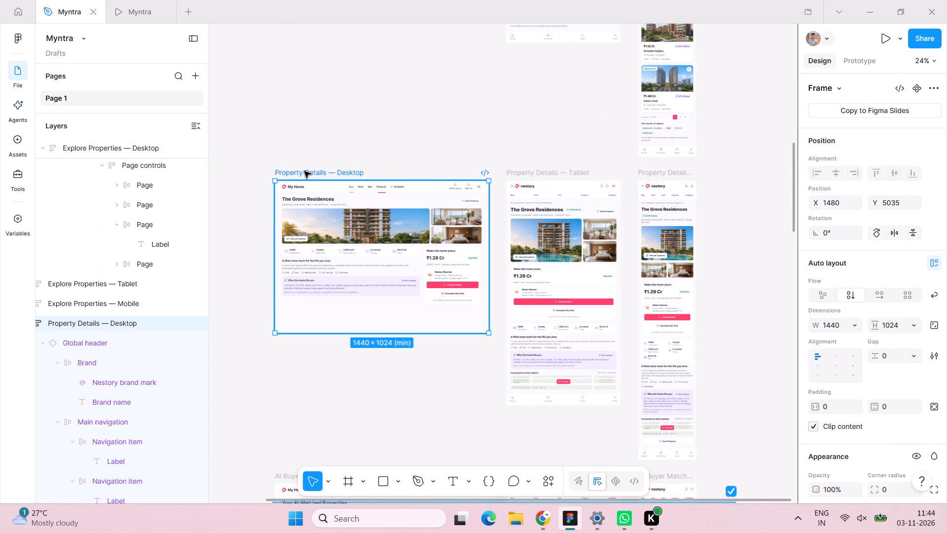
pyautogui.hotkey('shift', 'space')
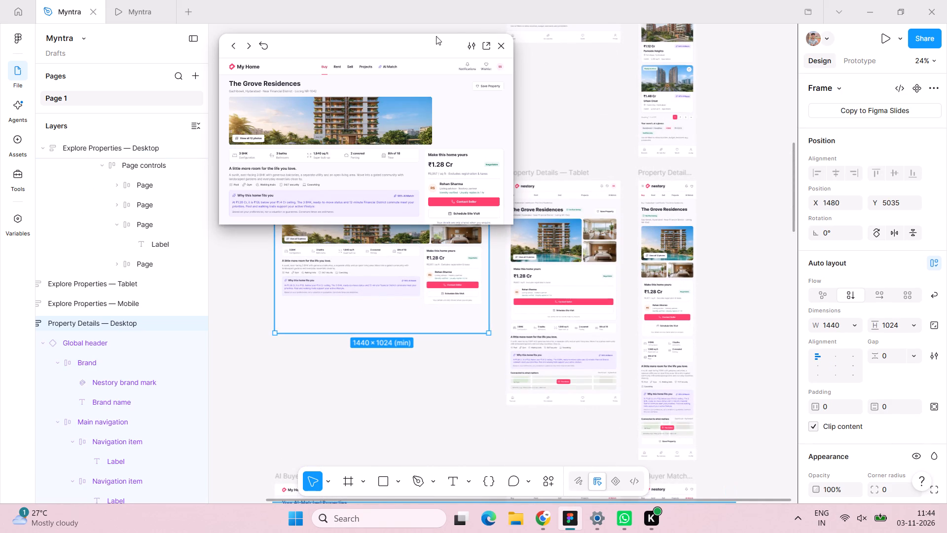
pyautogui.click(487, 50)
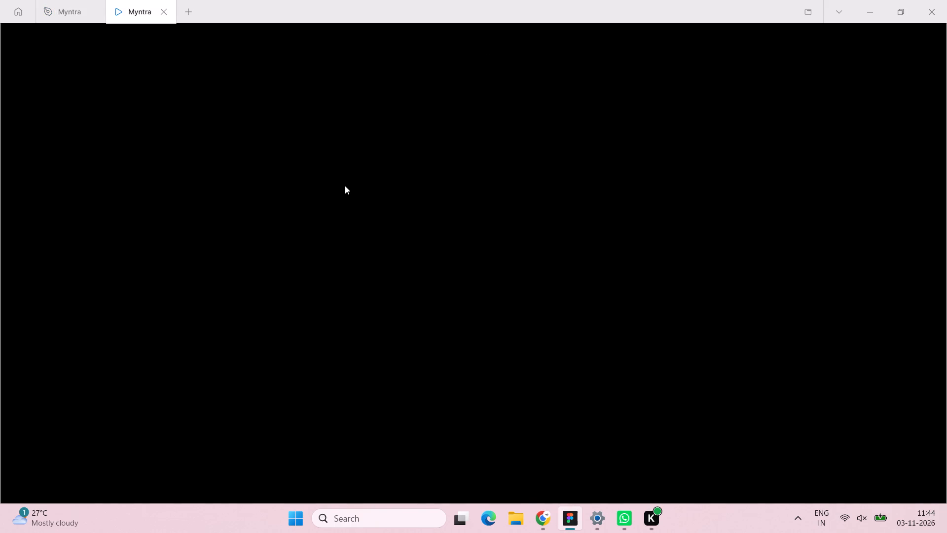
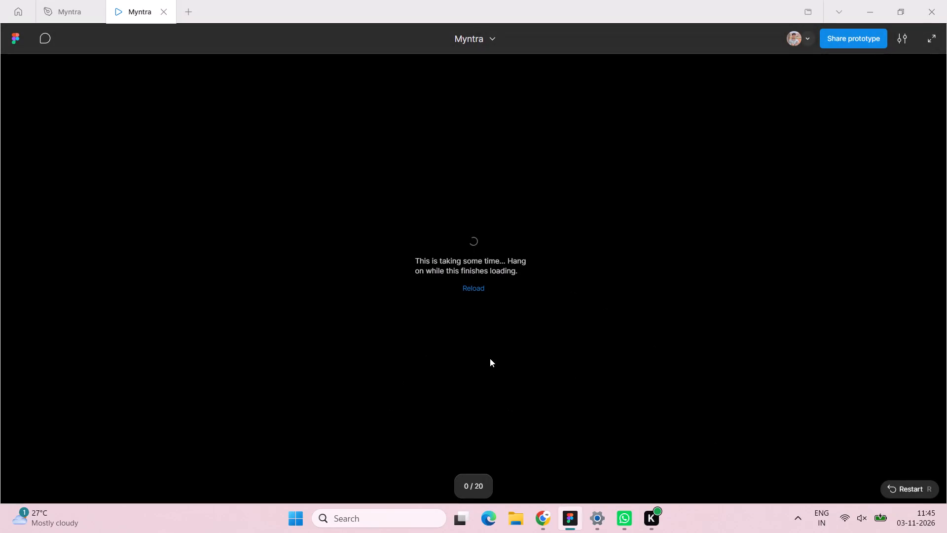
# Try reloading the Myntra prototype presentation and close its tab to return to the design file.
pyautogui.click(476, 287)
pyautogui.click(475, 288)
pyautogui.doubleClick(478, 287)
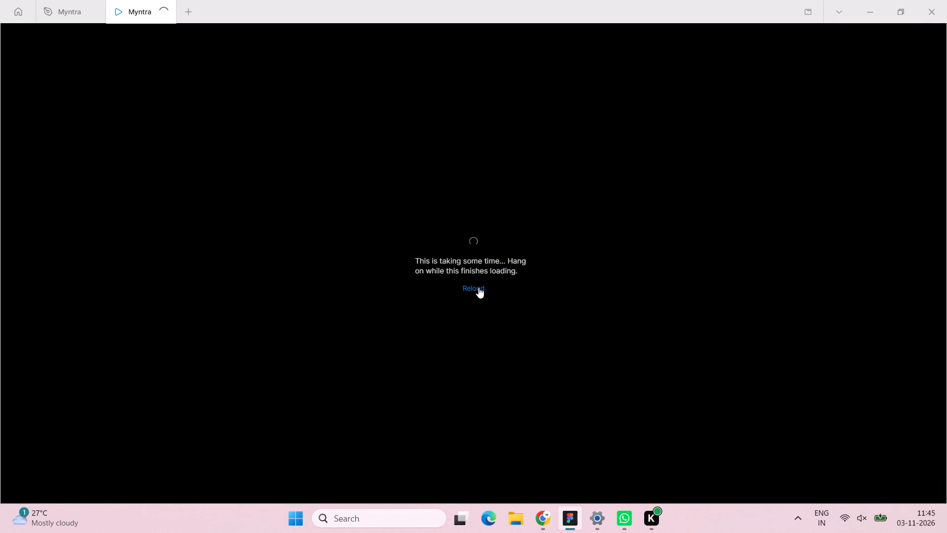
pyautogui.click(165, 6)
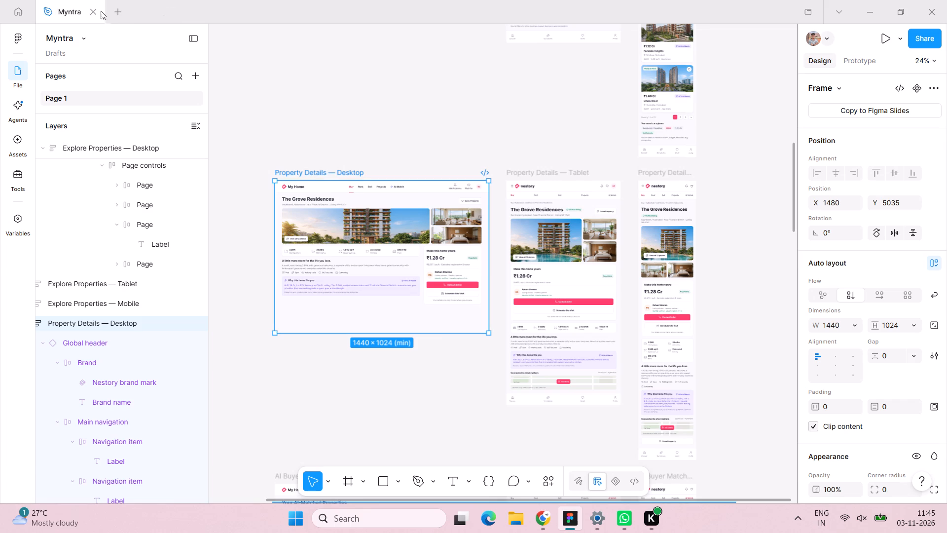
# Preview the Property Details — Desktop frame as a prototype again and open the preview in its own presentation tab.
pyautogui.hotkey('shift', 'space')
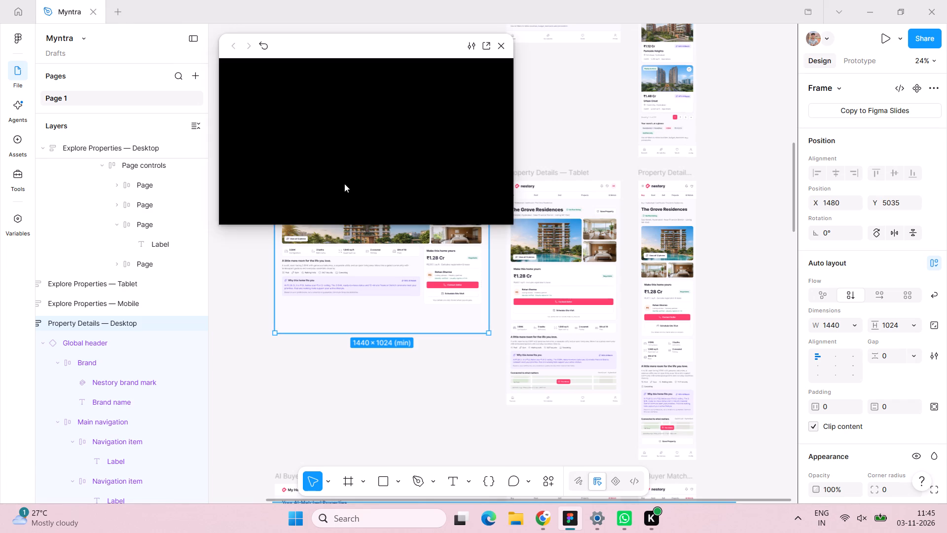
pyautogui.click(484, 51)
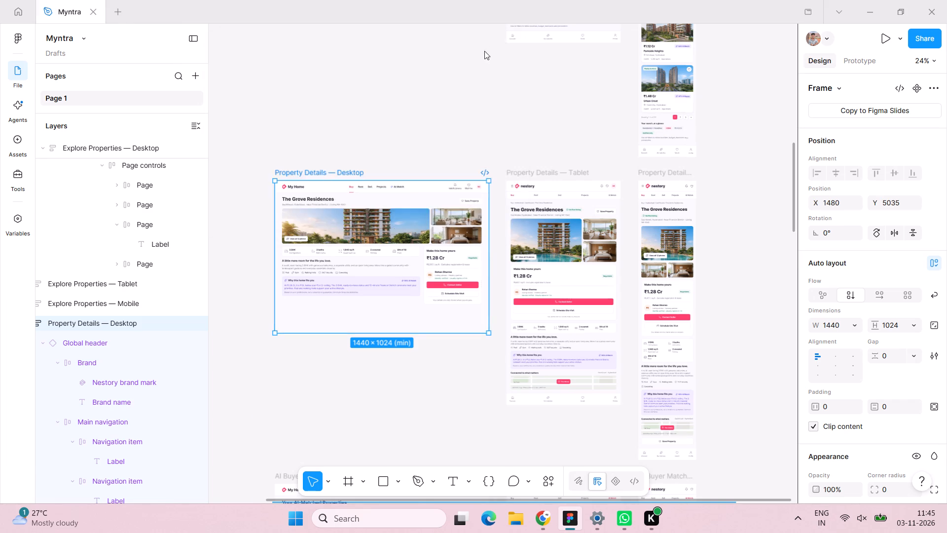
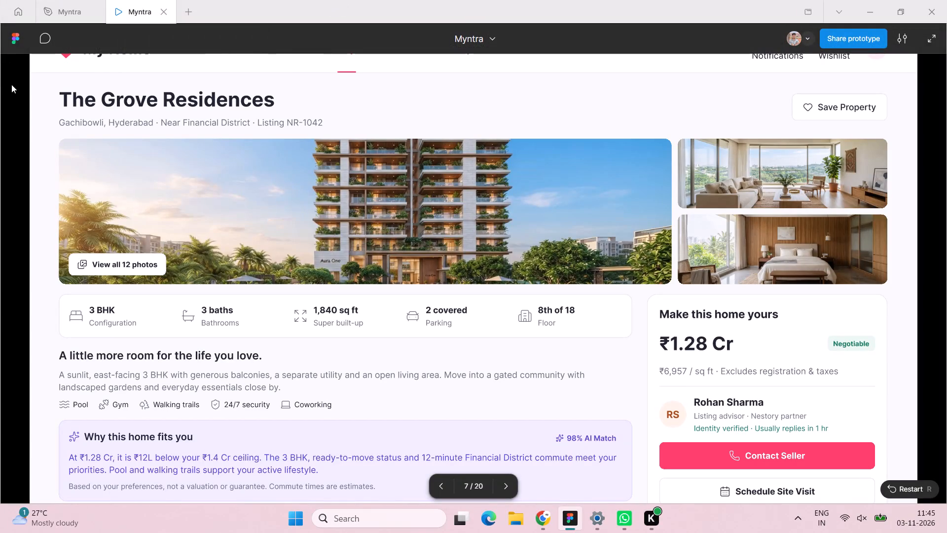
# Test the Property Details prototype for interactions on the Rent link, Contact Seller button, Negotiable tag and AI-match card.
pyautogui.doubleClick(103, 260)
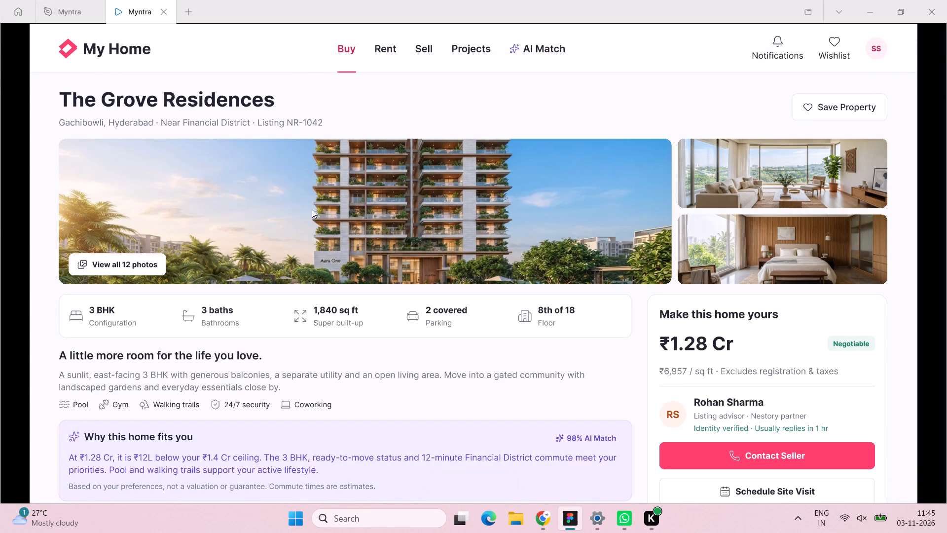
pyautogui.click(392, 67)
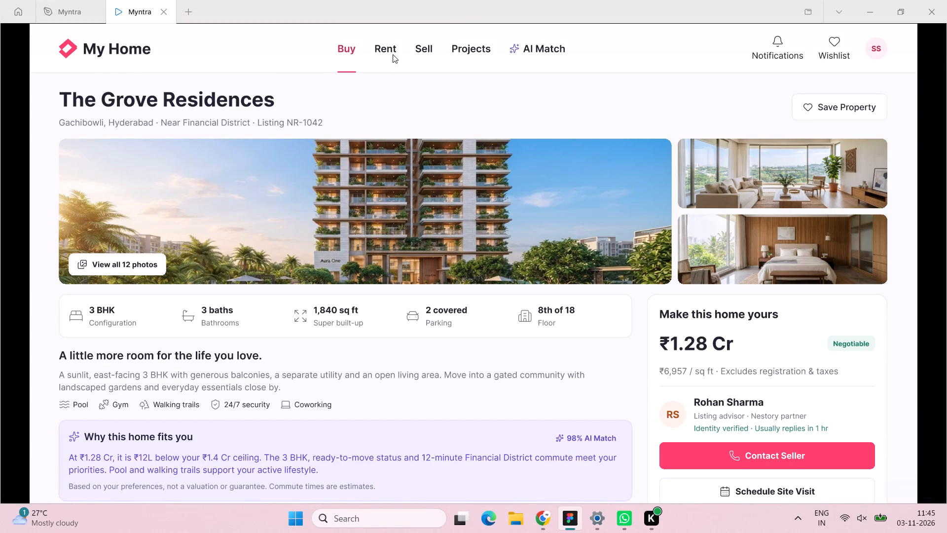
pyautogui.click(391, 50)
pyautogui.click(390, 58)
pyautogui.tripleClick(791, 457)
pyautogui.click(792, 457)
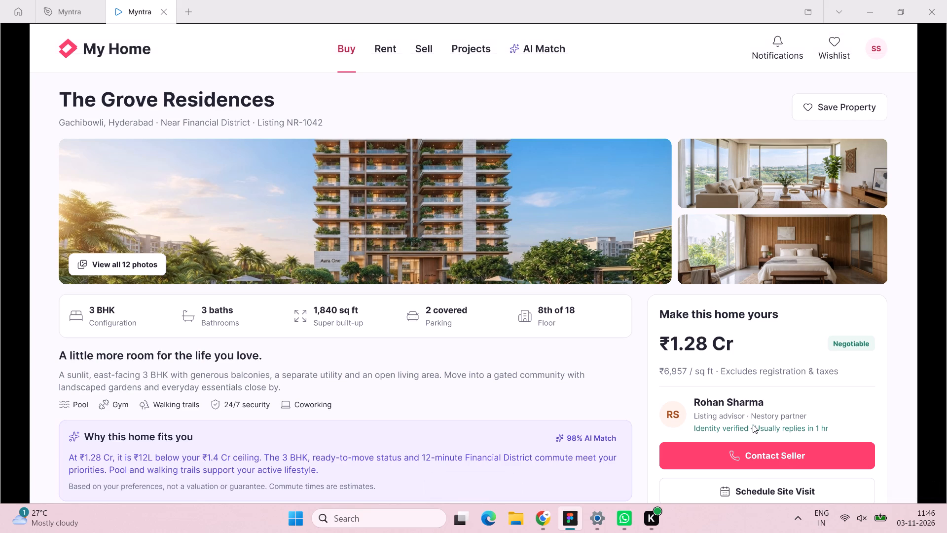
pyautogui.click(750, 423)
pyautogui.click(862, 345)
pyautogui.doubleClick(179, 428)
# Examine the full length of the Property Details prototype page, including the photo gallery and property facts.
pyautogui.scroll(-4, 217, 444)
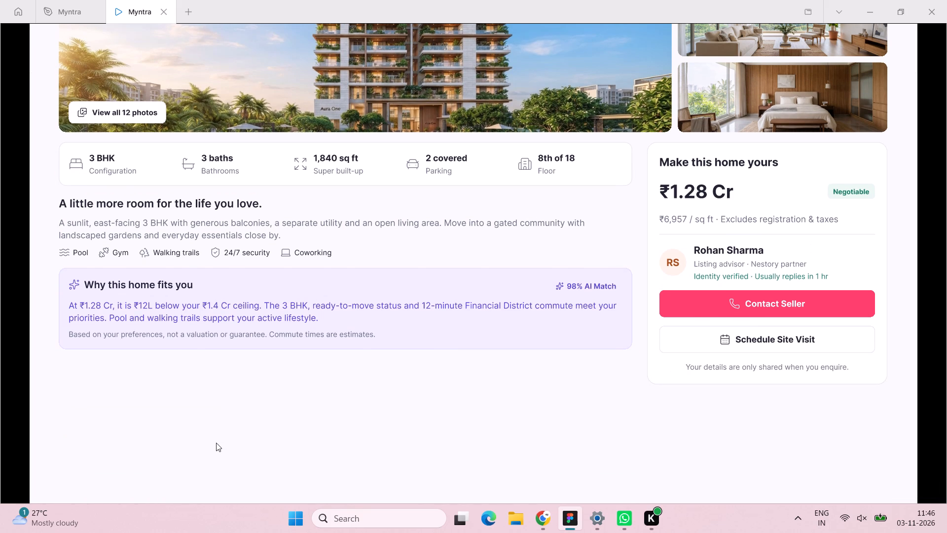
pyautogui.scroll(5, 215, 443)
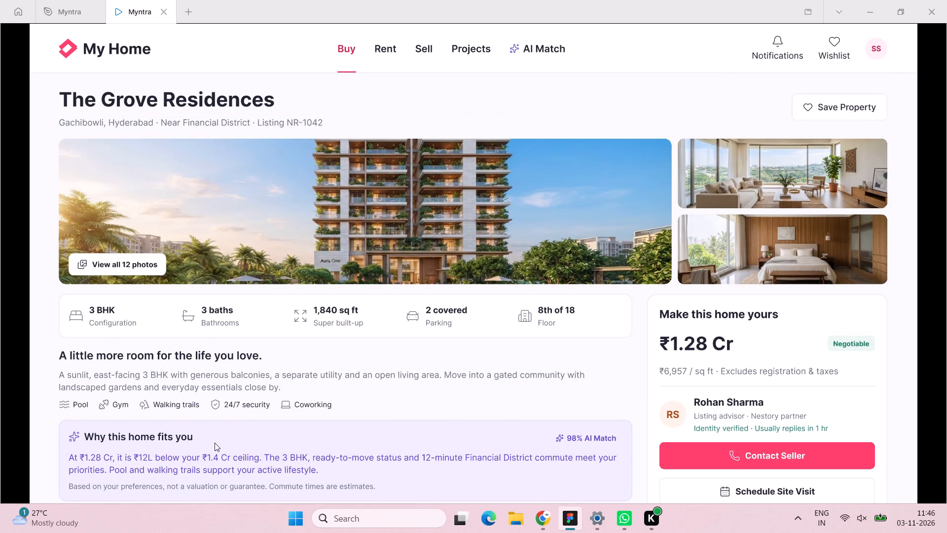
pyautogui.click(445, 203)
pyautogui.doubleClick(440, 203)
pyautogui.scroll(14, 220, 320)
pyautogui.scroll(-10, 231, 315)
pyautogui.scroll(9, 227, 329)
# Return to the Myntra design file and select the Property Details — Desktop frame.
pyautogui.click(60, 10)
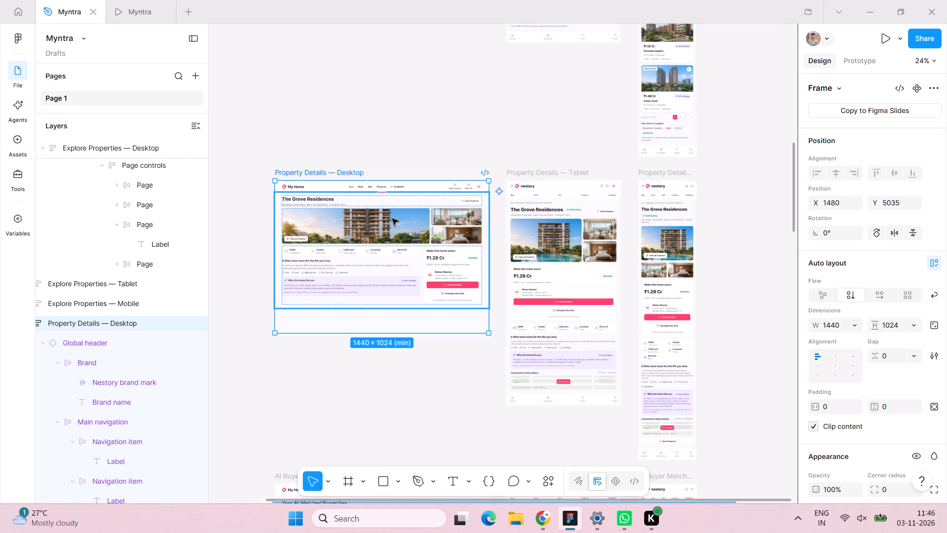
pyautogui.click(292, 168)
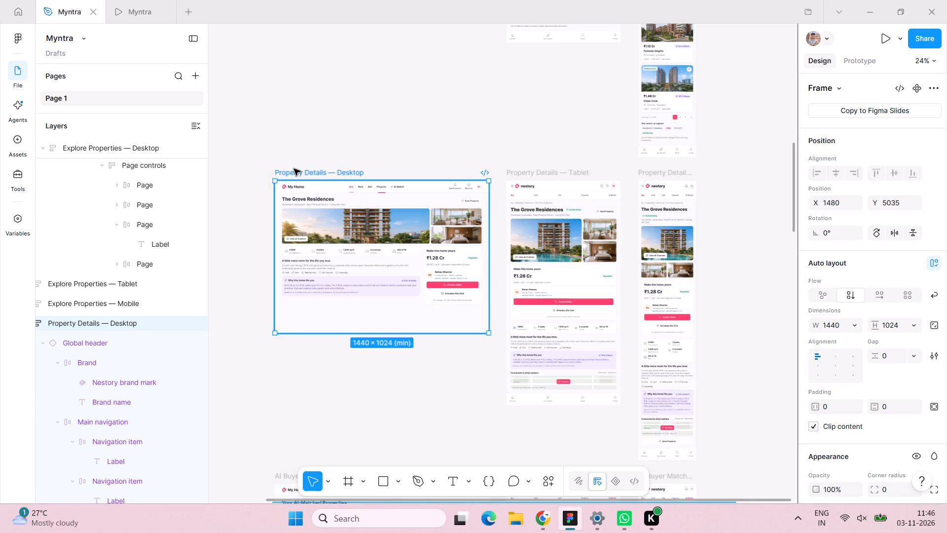
# Review the AI Buyer Matching desktop, tablet and mobile screens on the canvas.
pyautogui.scroll(-8, 433, 247)
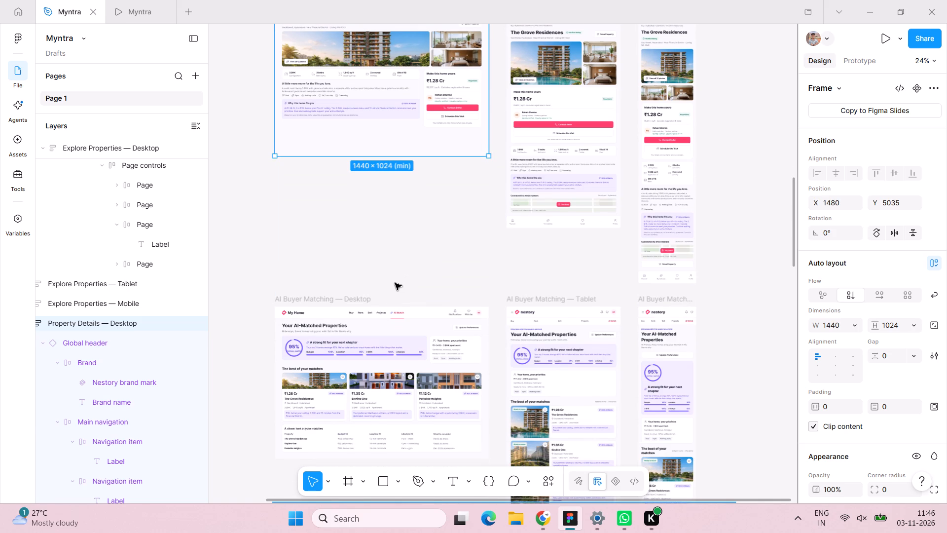
pyautogui.scroll(-2, 395, 284)
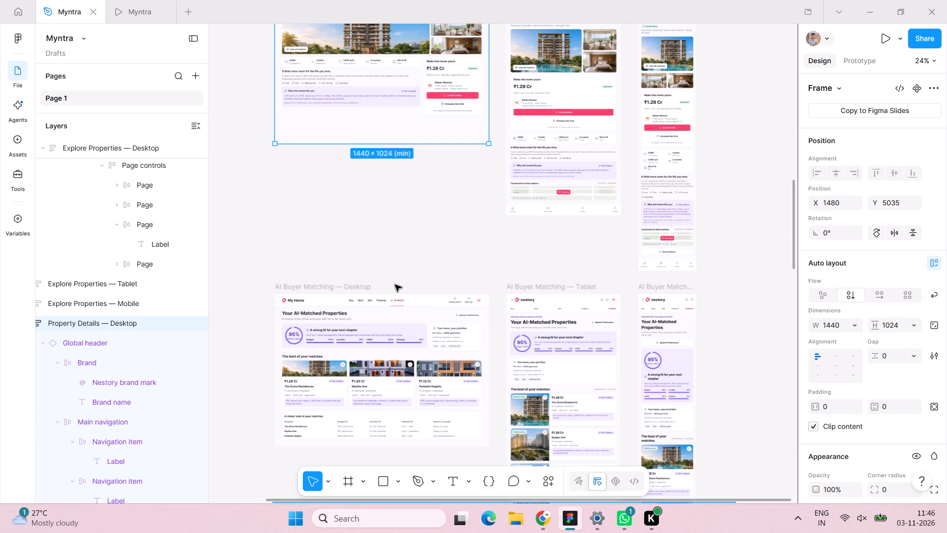
pyautogui.scroll(-6, 395, 285)
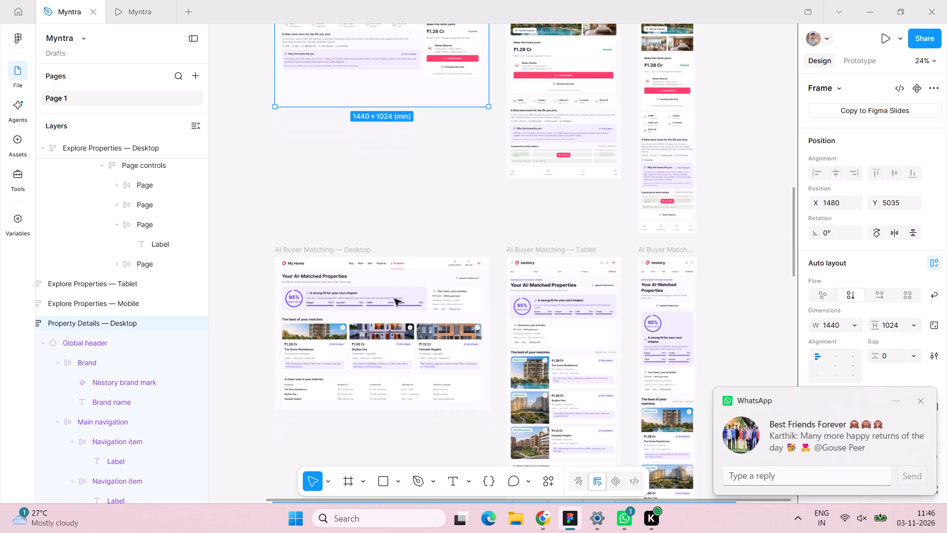
pyautogui.scroll(-6, 395, 299)
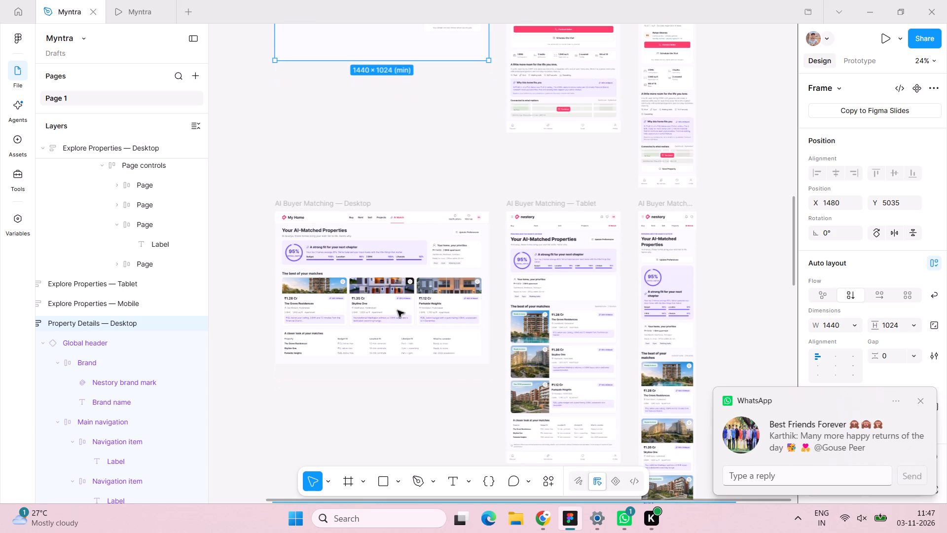
pyautogui.scroll(-10, 398, 310)
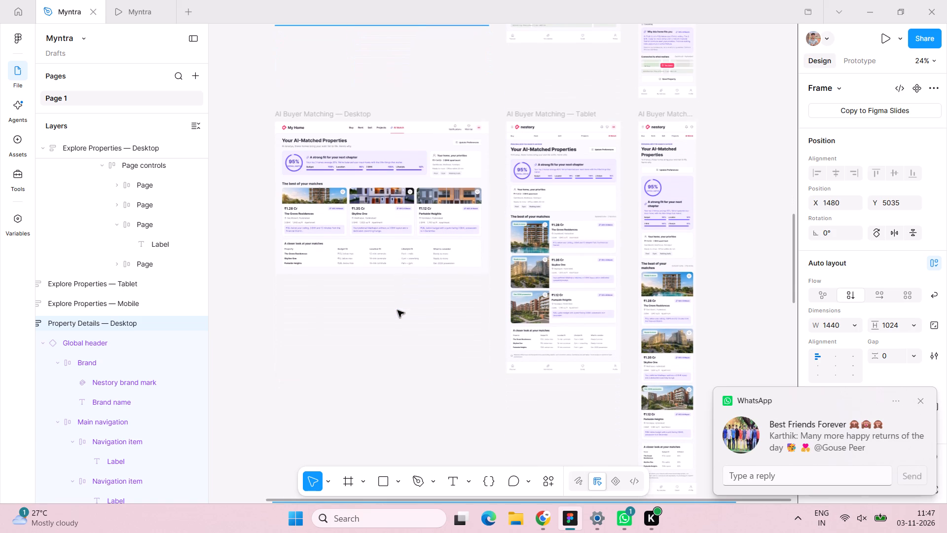
pyautogui.scroll(-1, 397, 310)
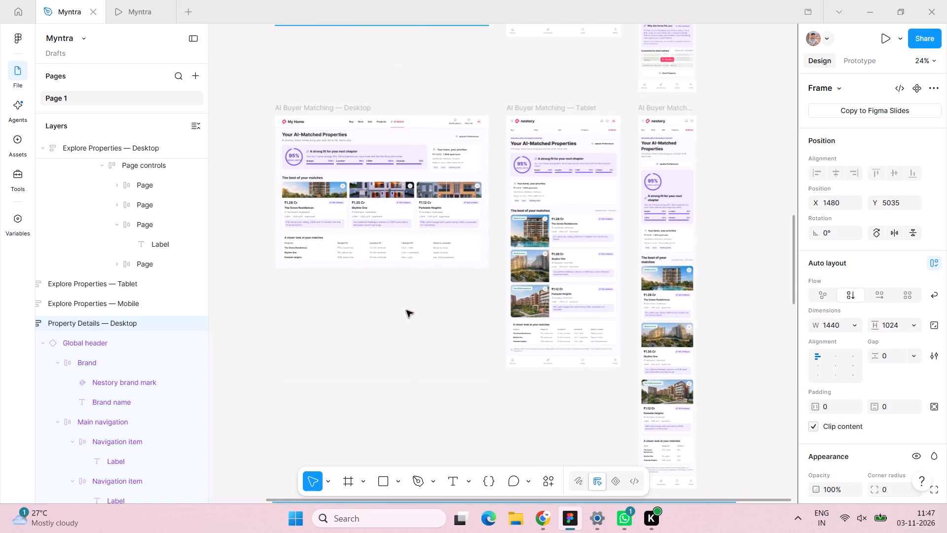
pyautogui.scroll(-5, 406, 310)
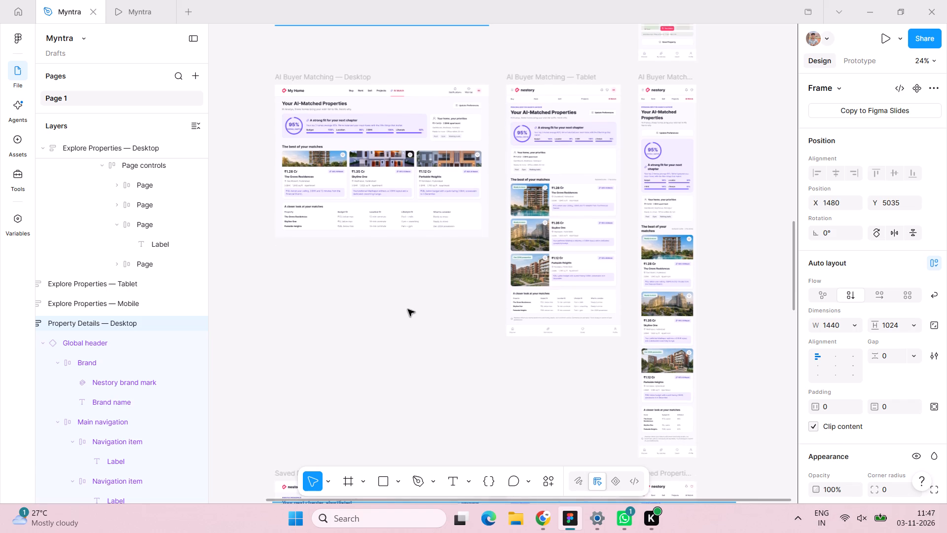
pyautogui.scroll(-6, 408, 309)
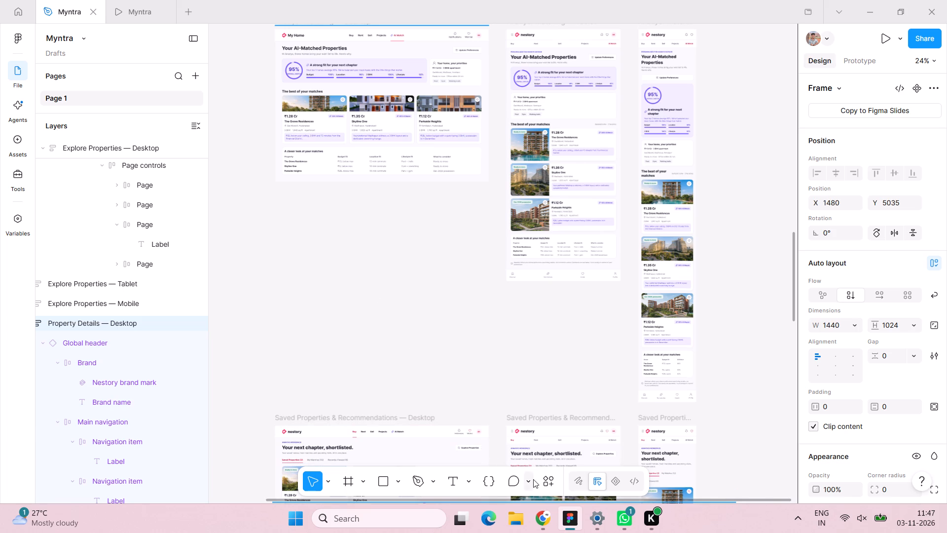
# Search plugins and widgets for "patterns", run Hero Patterns for Figma to view its pattern choices, and close it.
pyautogui.click(553, 481)
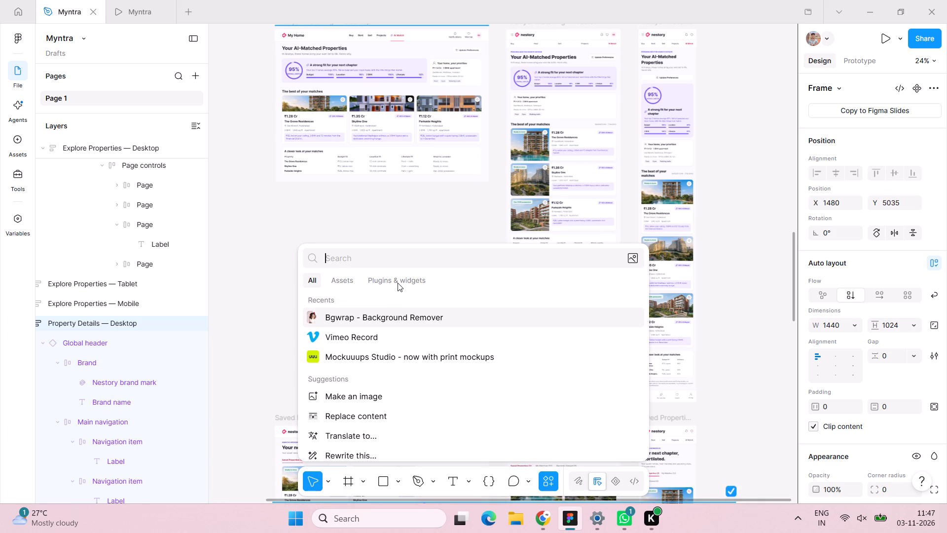
pyautogui.click(397, 281)
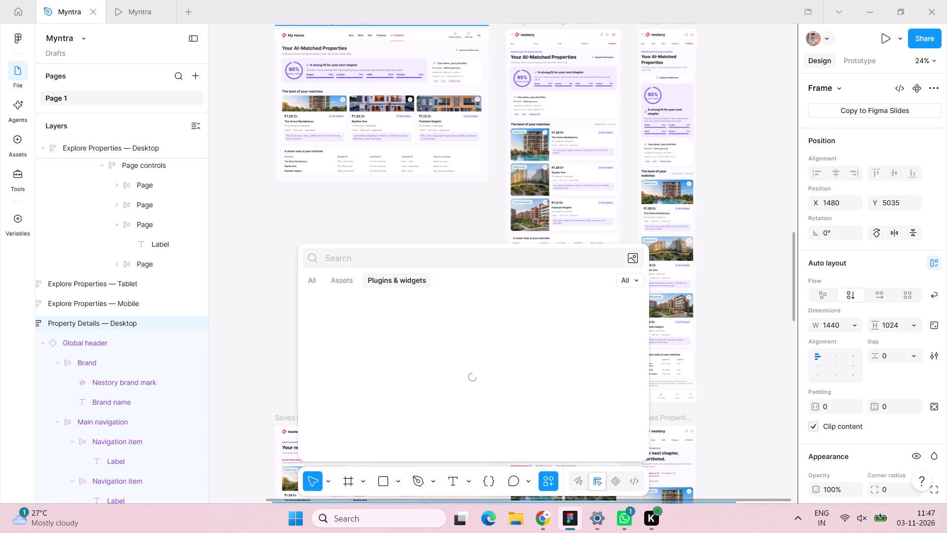
pyautogui.click(390, 260)
pyautogui.write('patte')
pyautogui.write('rns')
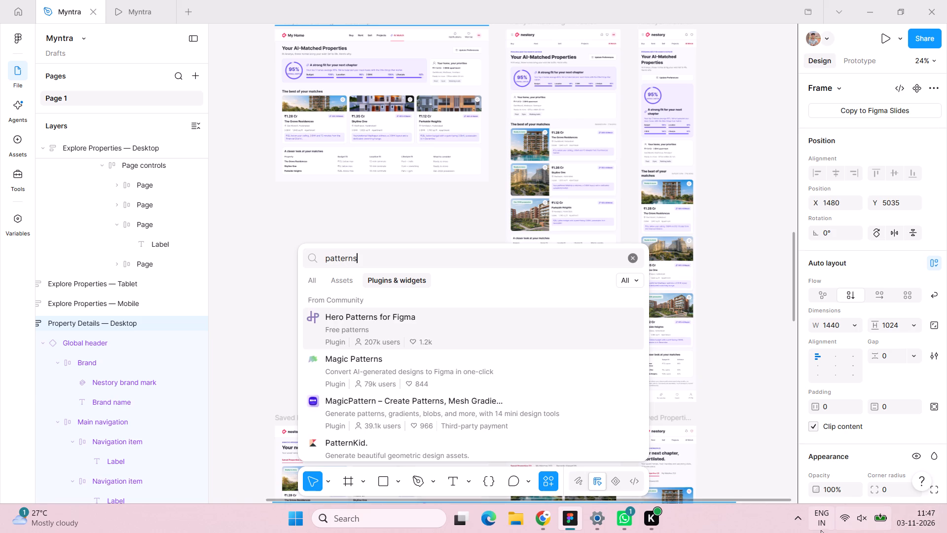
pyautogui.click(401, 326)
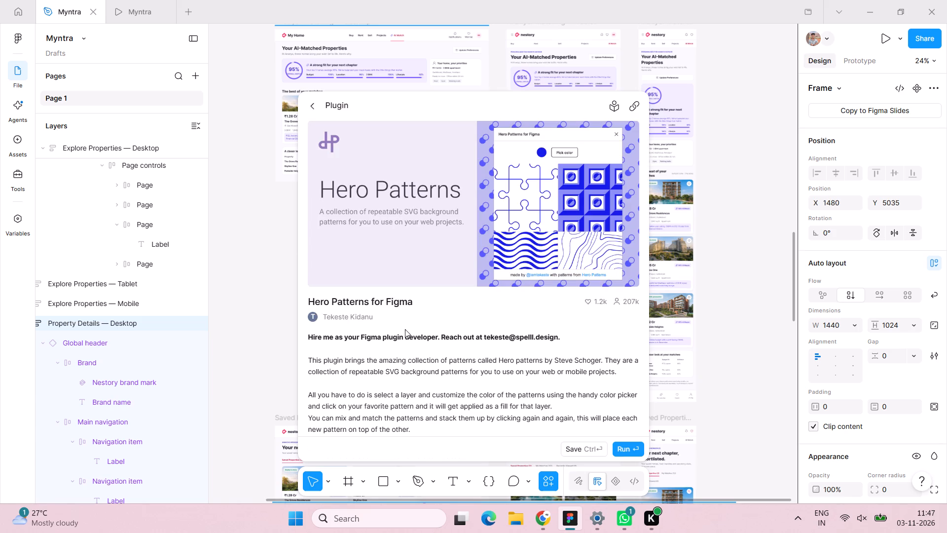
pyautogui.click(619, 446)
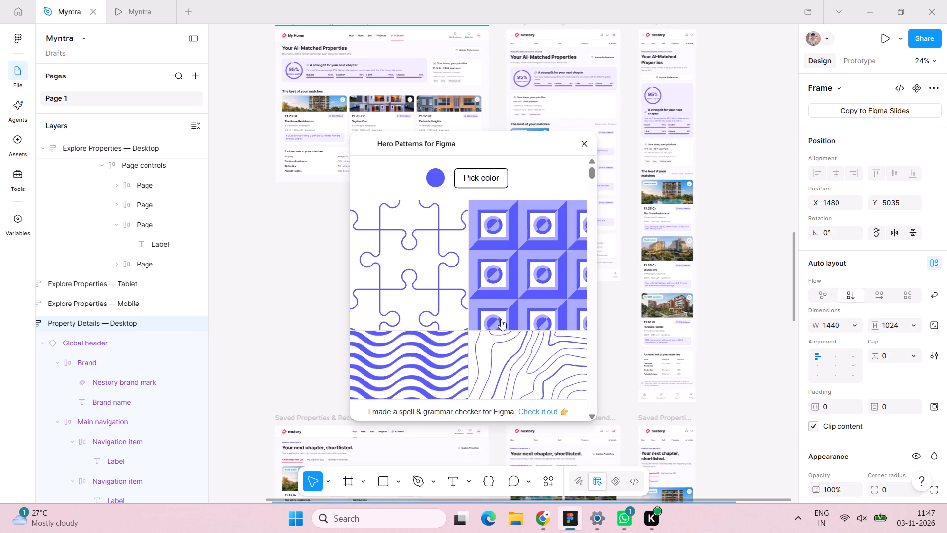
pyautogui.click(587, 143)
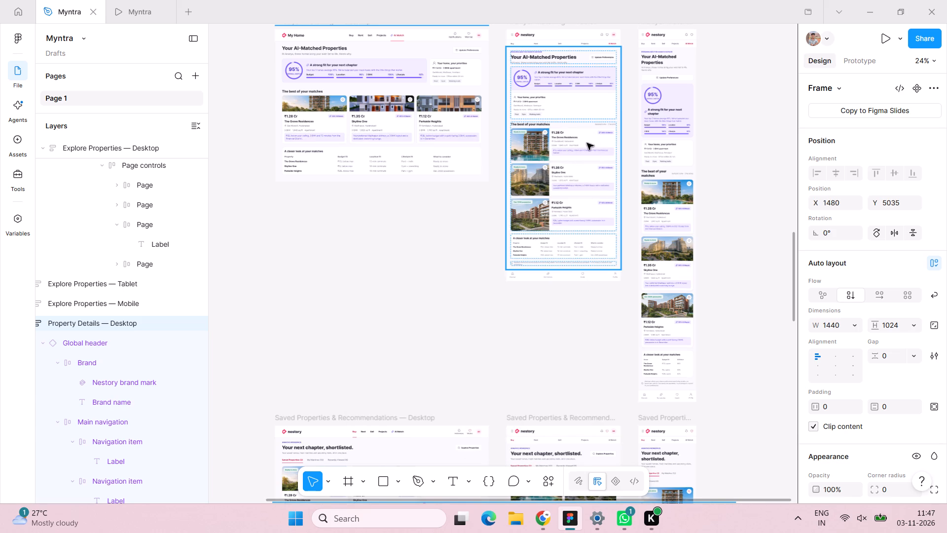
# Examine the Saved Properties and Insights Dashboard screens, the two modals, and the Nestory reusable UI components.
pyautogui.click(394, 276)
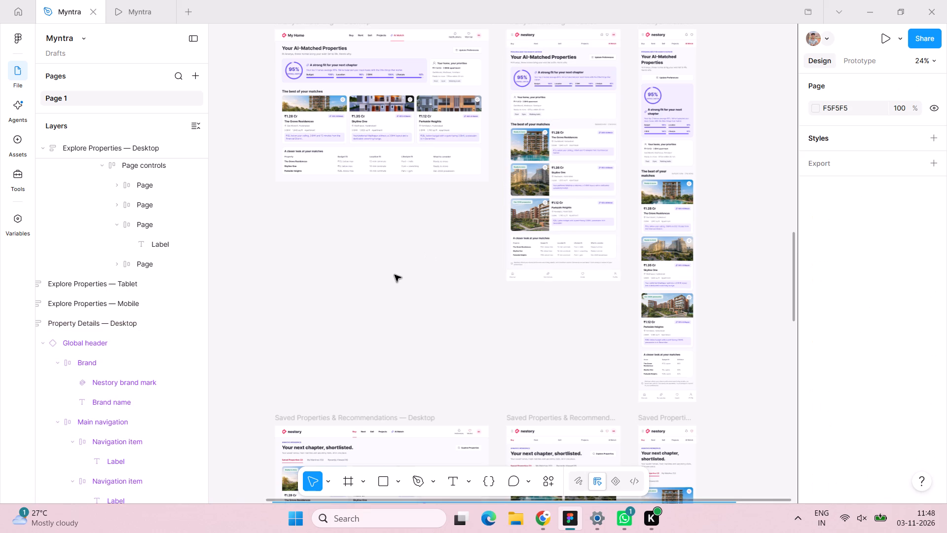
pyautogui.scroll(-6, 396, 276)
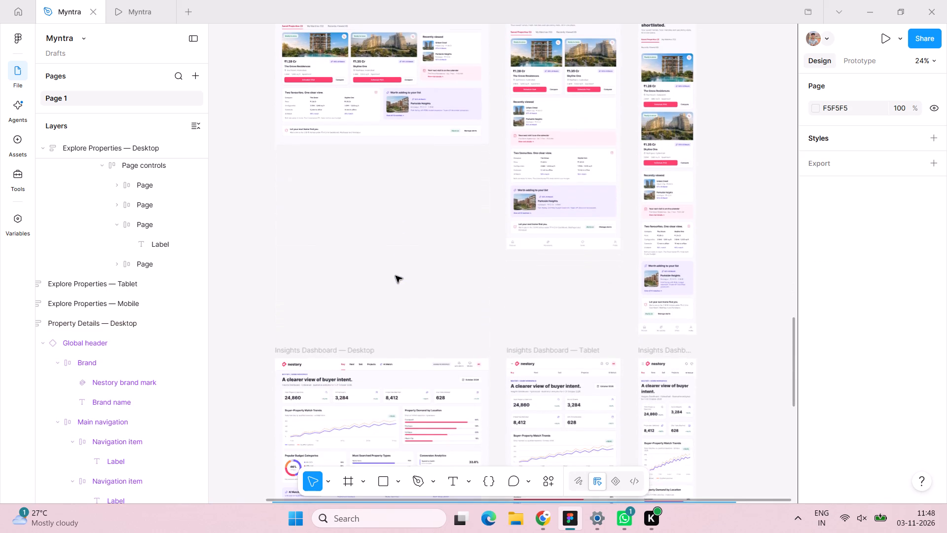
pyautogui.scroll(-2, 396, 276)
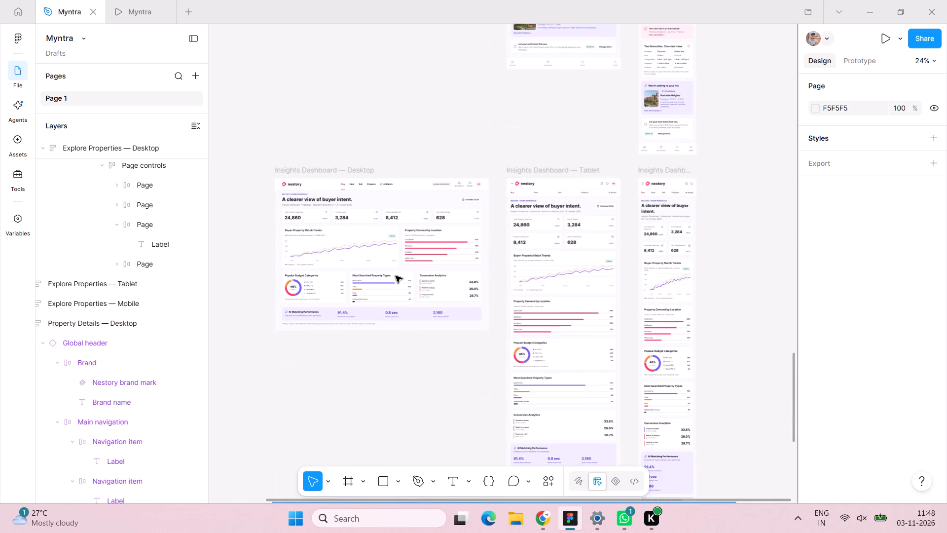
pyautogui.hscroll(3, 396, 276)
pyautogui.hscroll(-1, 396, 276)
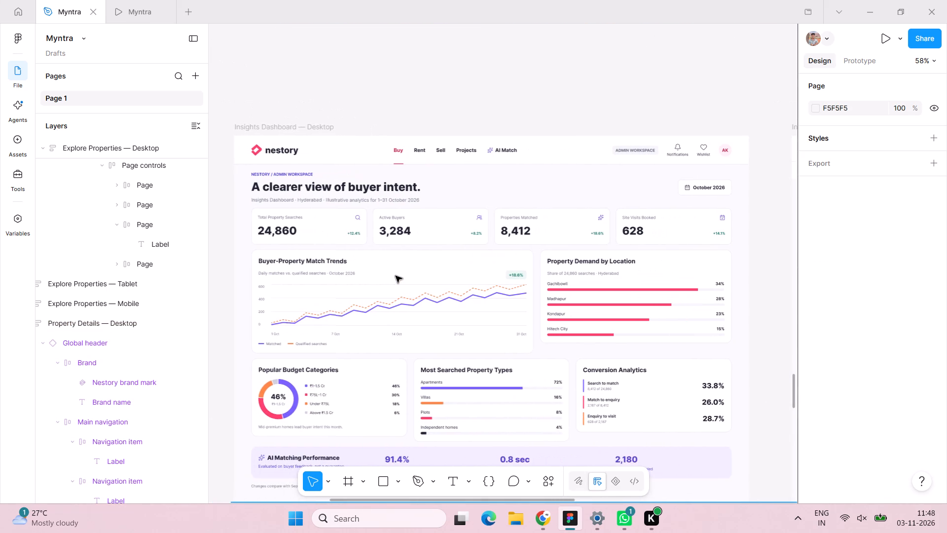
pyautogui.hscroll(-1, 396, 276)
pyautogui.scroll(-3, 396, 276)
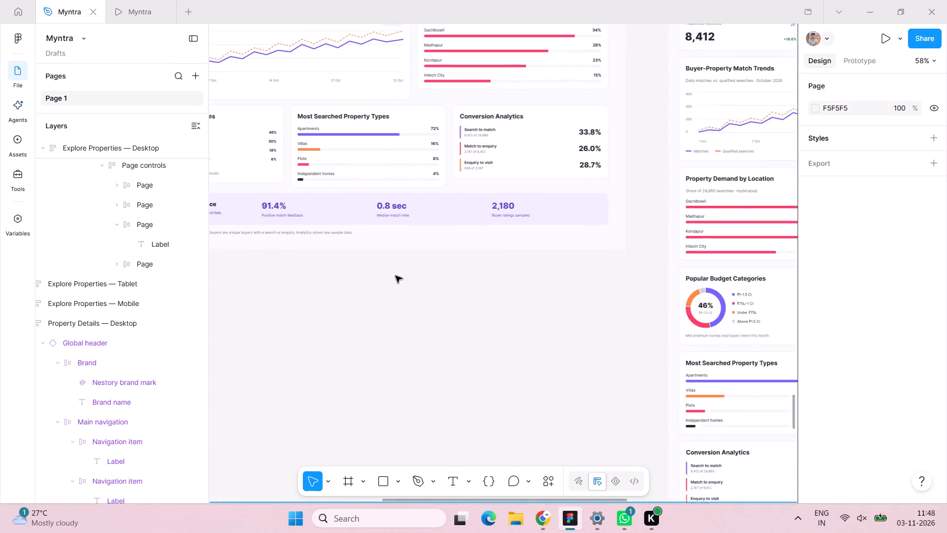
pyautogui.scroll(-2, 396, 276)
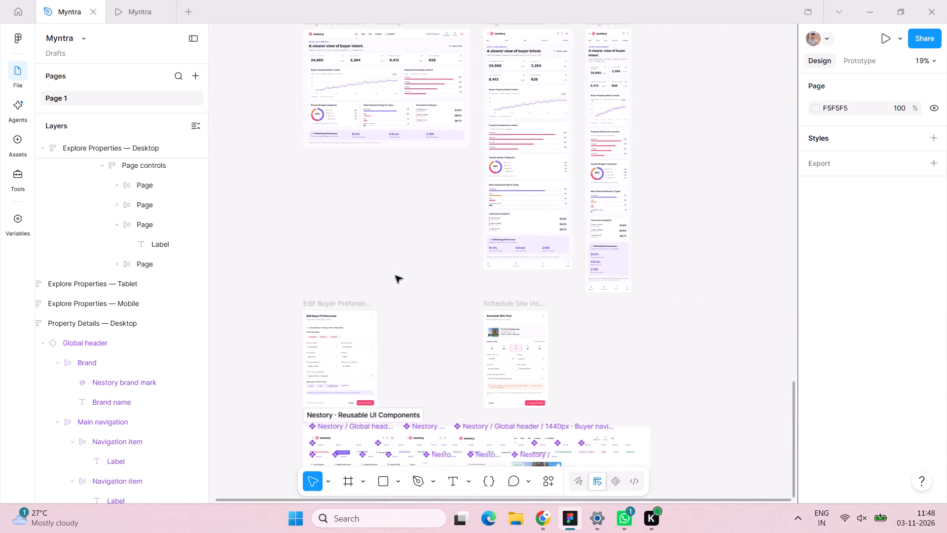
pyautogui.scroll(-1, 396, 276)
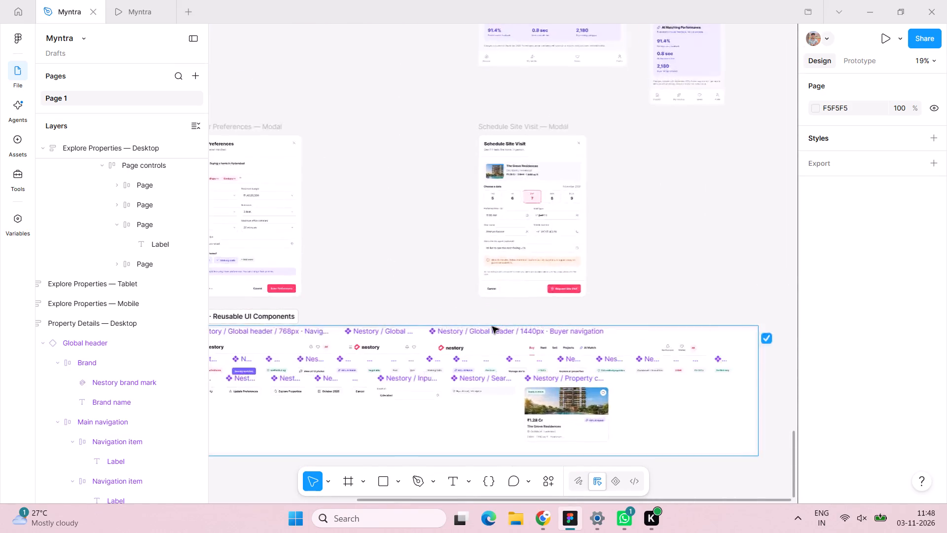
# Add a new page to the Myntra file and name it "Design System".
pyautogui.hscroll(3, 492, 327)
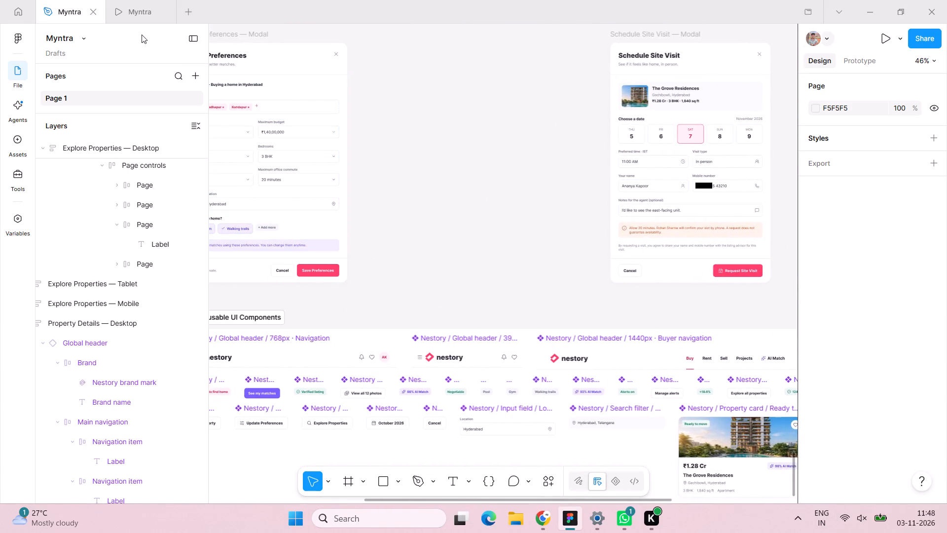
pyautogui.click(191, 76)
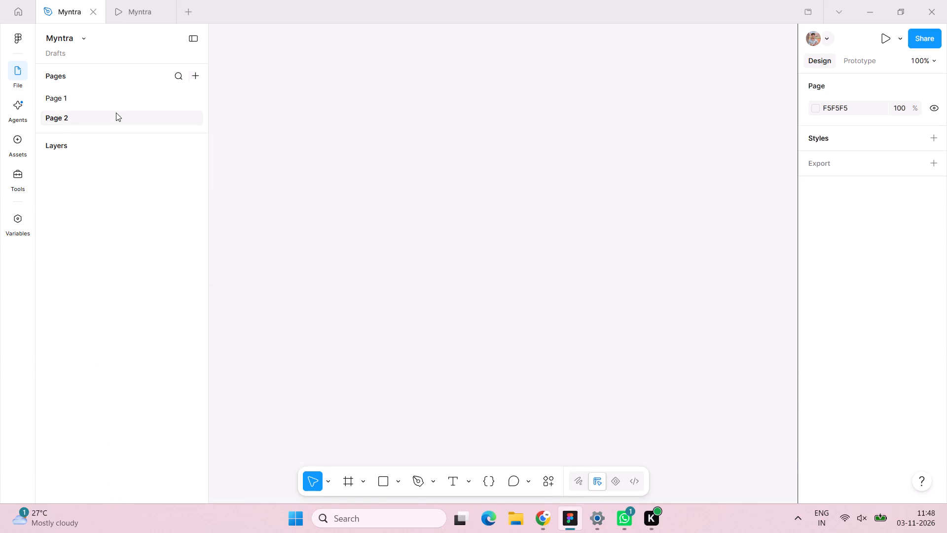
pyautogui.click(85, 111)
pyautogui.tripleClick(77, 120)
pyautogui.click(71, 101)
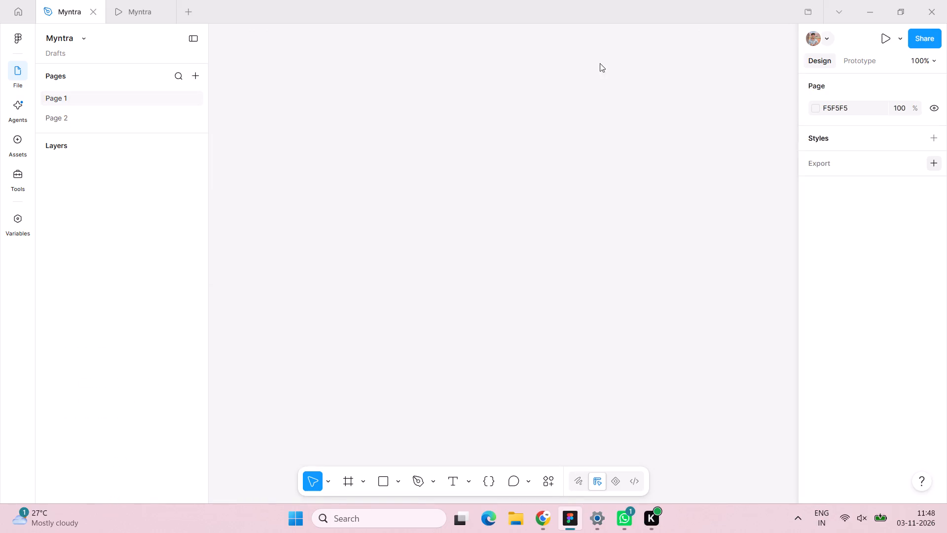
pyautogui.click(93, 119)
pyautogui.doubleClick(93, 119)
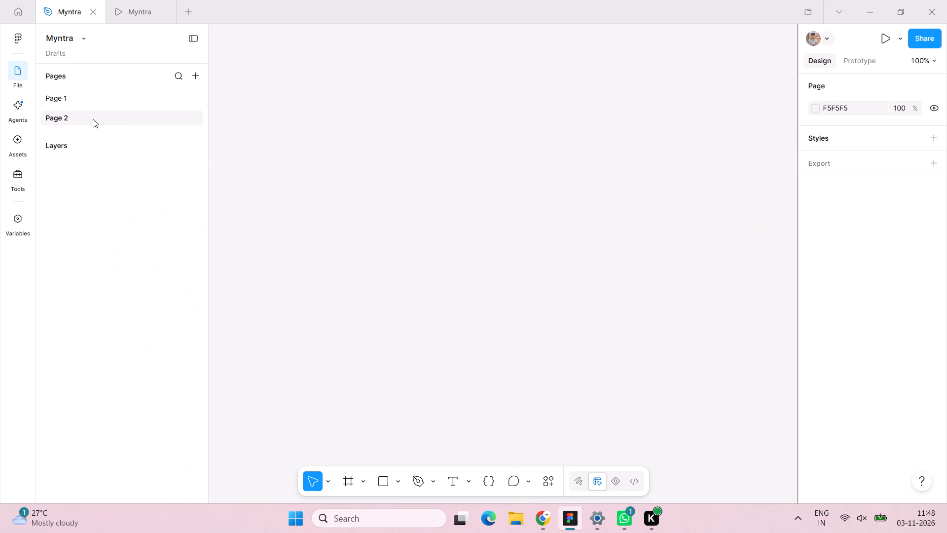
pyautogui.write('DEsign Sysyem')
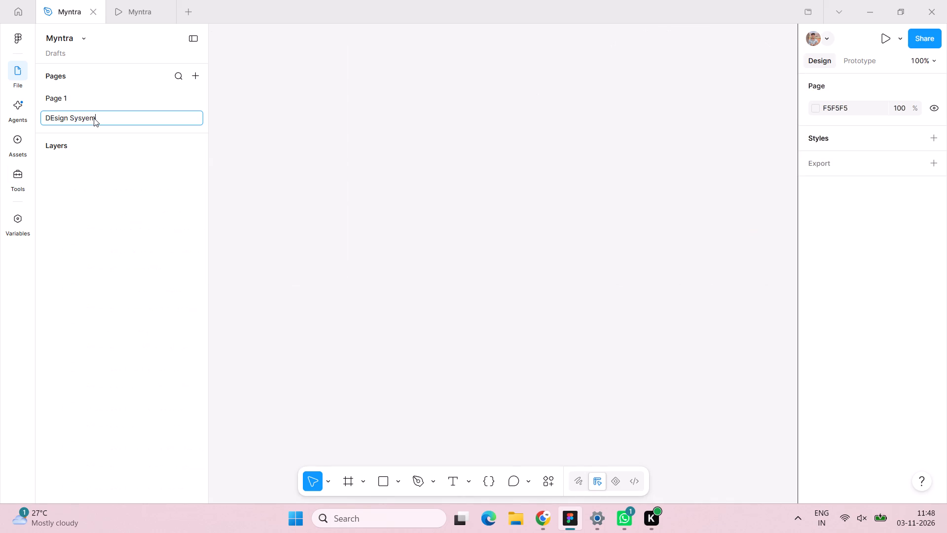
pyautogui.press('Left')
pyautogui.press('Left')
pyautogui.press('Left')
pyautogui.press('Left')
pyautogui.press('Left')
pyautogui.press('Left')
pyautogui.press('Left')
pyautogui.press('Left')
pyautogui.press('Left')
pyautogui.press('Left')
pyautogui.press('Left')
pyautogui.press('BackSpace')
pyautogui.press('w')
pyautogui.press('BackSpace')
pyautogui.press('e')
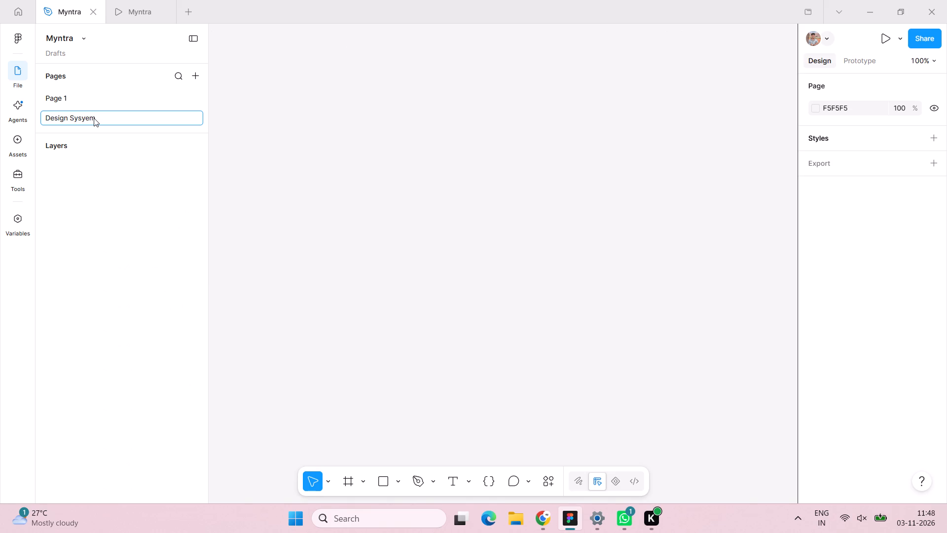
pyautogui.press('Right')
pyautogui.press('Right')
pyautogui.press('Right')
pyautogui.press('Right')
pyautogui.press('Right')
pyautogui.press('Right')
pyautogui.press('Right')
pyautogui.press('Right')
pyautogui.press('Right')
pyautogui.press('BackSpace')
pyautogui.press('t')
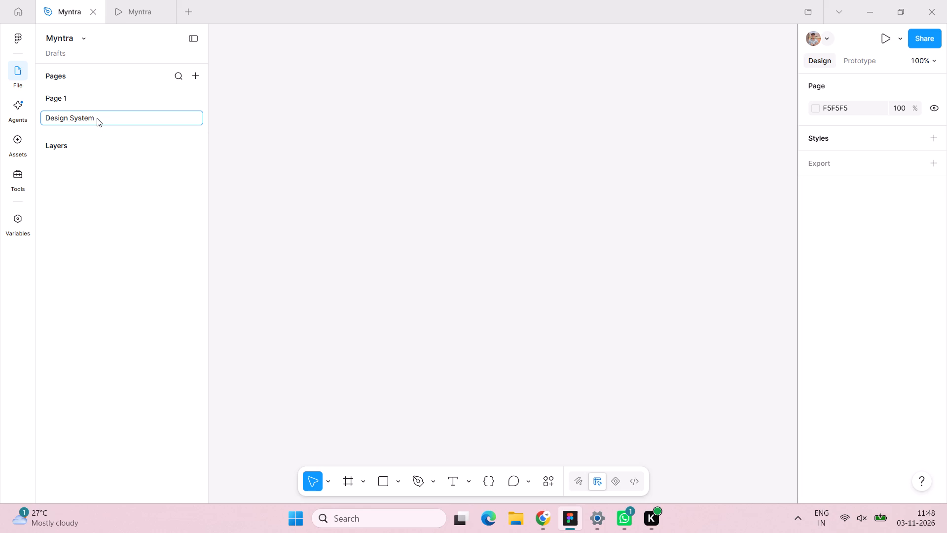
pyautogui.rightClick(99, 118)
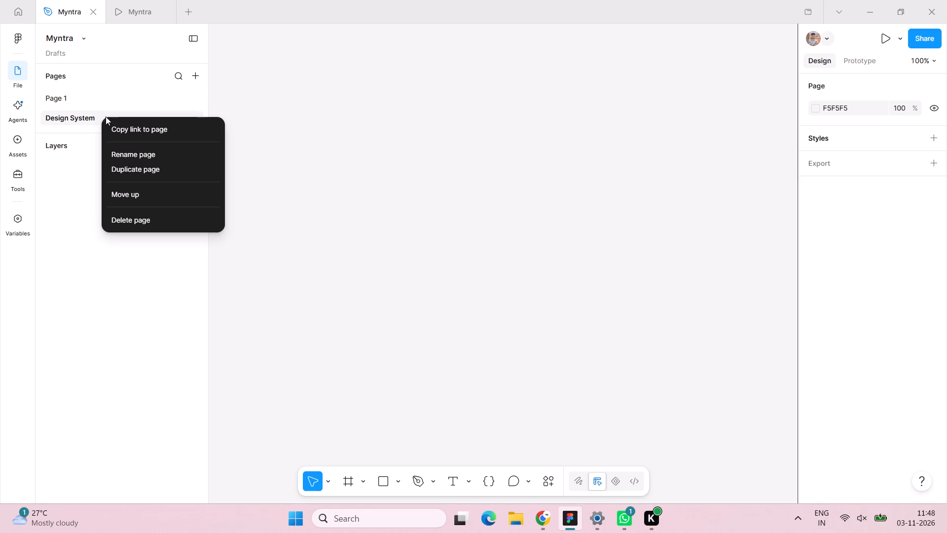
pyautogui.click(318, 66)
# Rename Page 1 as "High fidelity Screens".
pyautogui.doubleClick(62, 94)
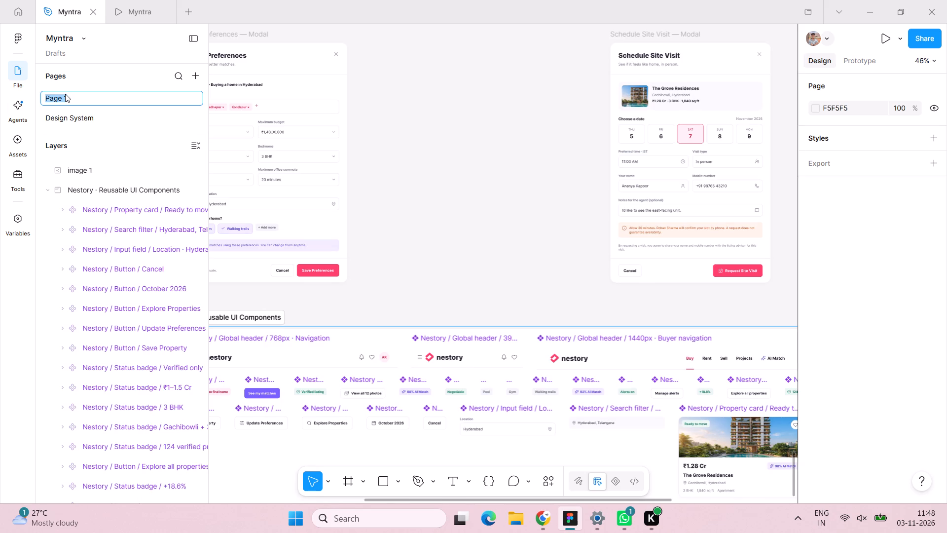
pyautogui.write('Hi')
pyautogui.write('gh')
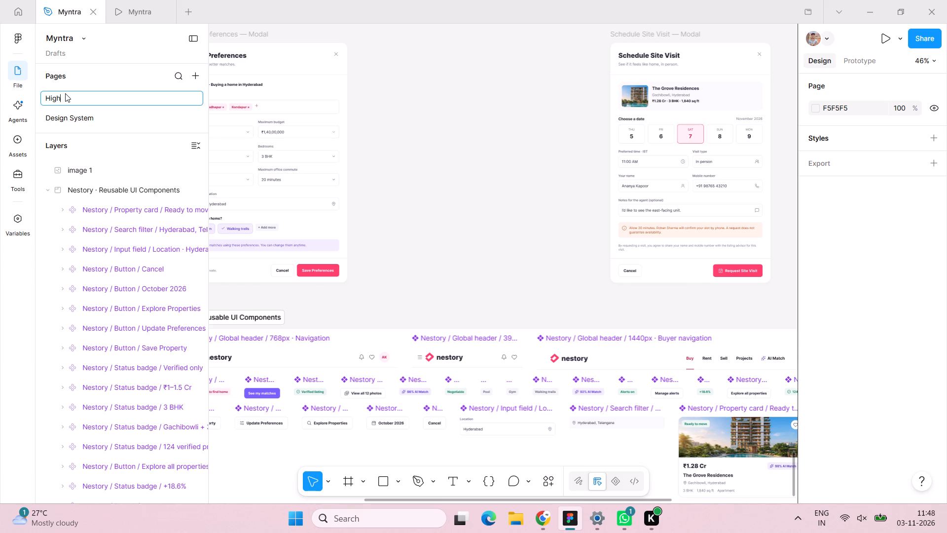
pyautogui.press('space')
pyautogui.write('fi')
pyautogui.press('d')
pyautogui.write('elity')
pyautogui.press('space')
pyautogui.write('Screens')
pyautogui.click(404, 128)
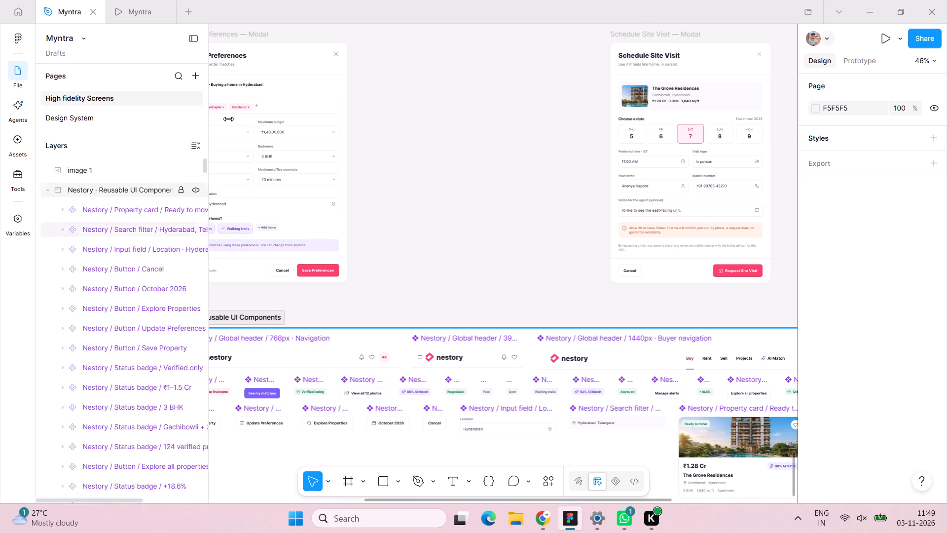
# Move the Nestory · Reusable UI Components section from the High fidelity Screens page to the Design System page.
pyautogui.scroll(-2, 401, 302)
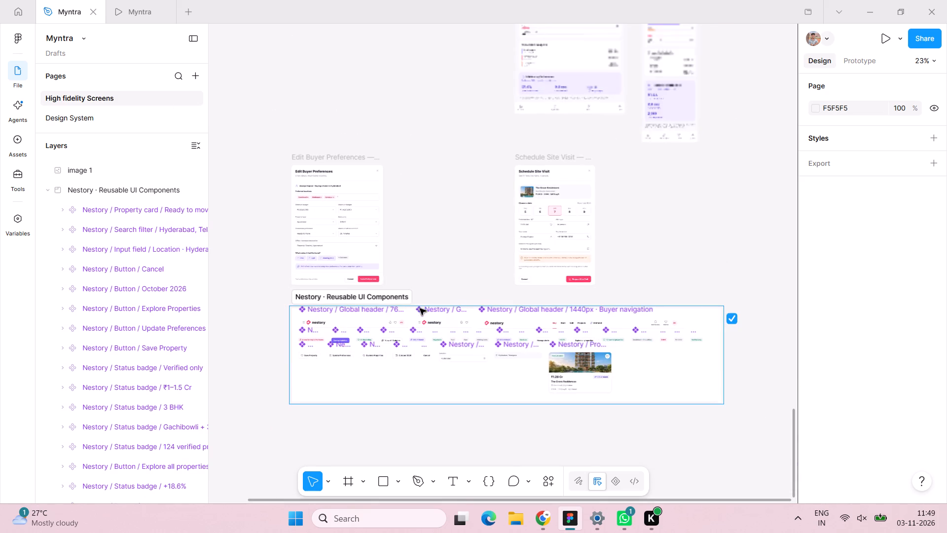
pyautogui.click(328, 295)
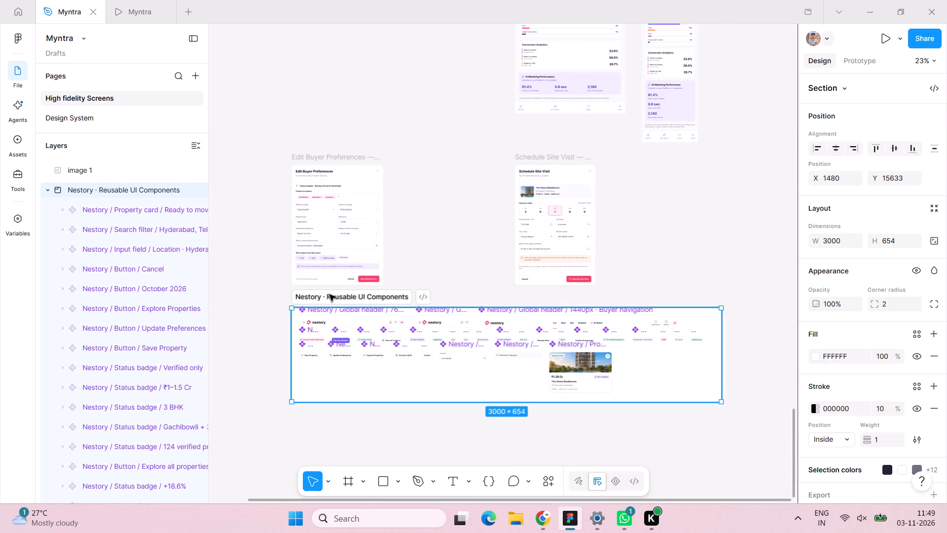
pyautogui.hotkey('ctrl', 'x')
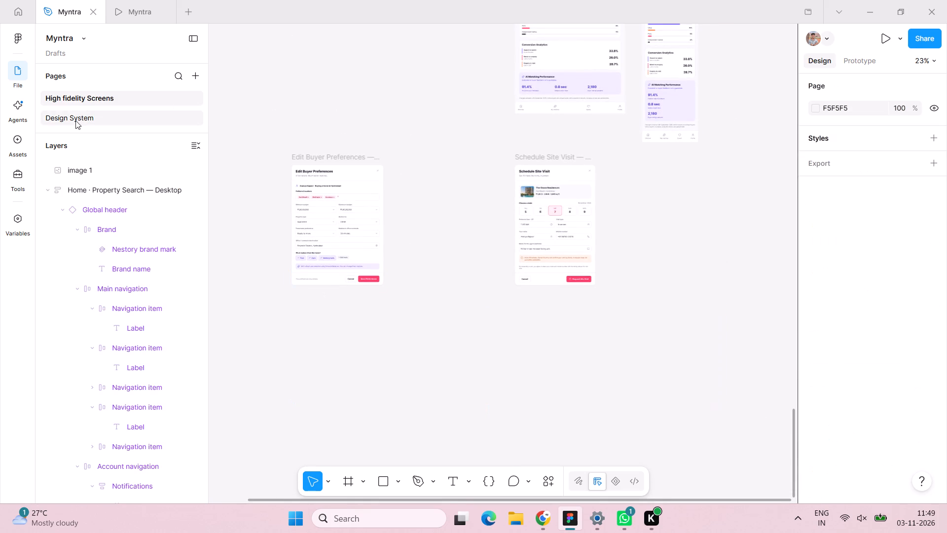
pyautogui.click(75, 120)
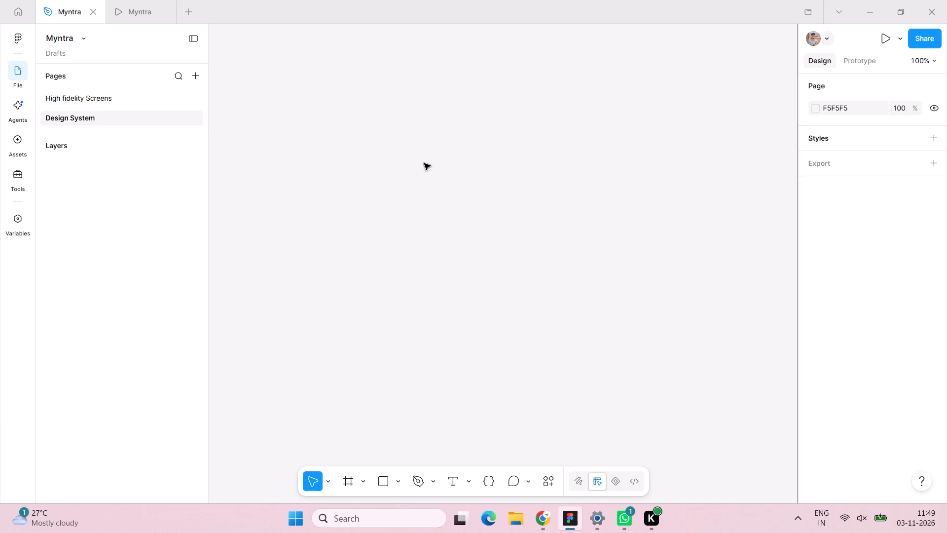
pyautogui.rightClick(425, 164)
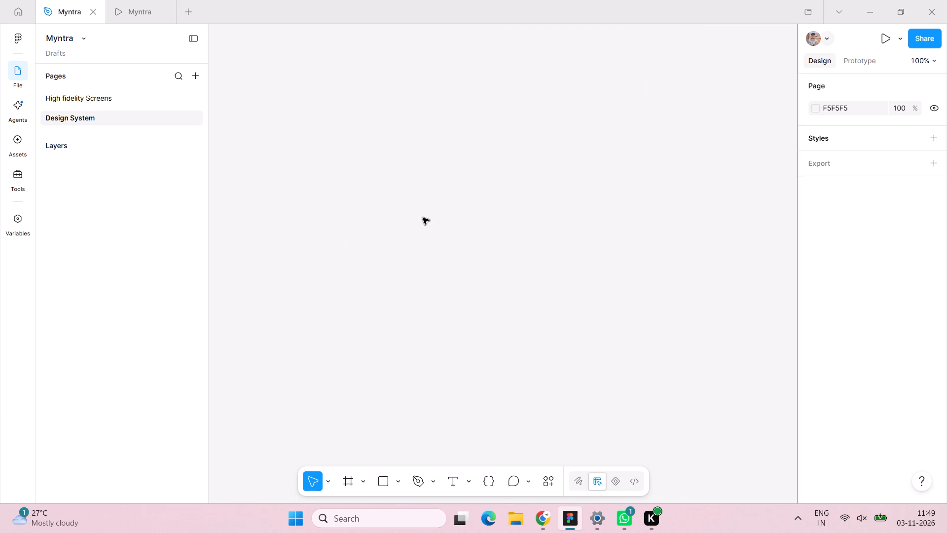
pyautogui.rightClick(423, 218)
pyautogui.click(449, 222)
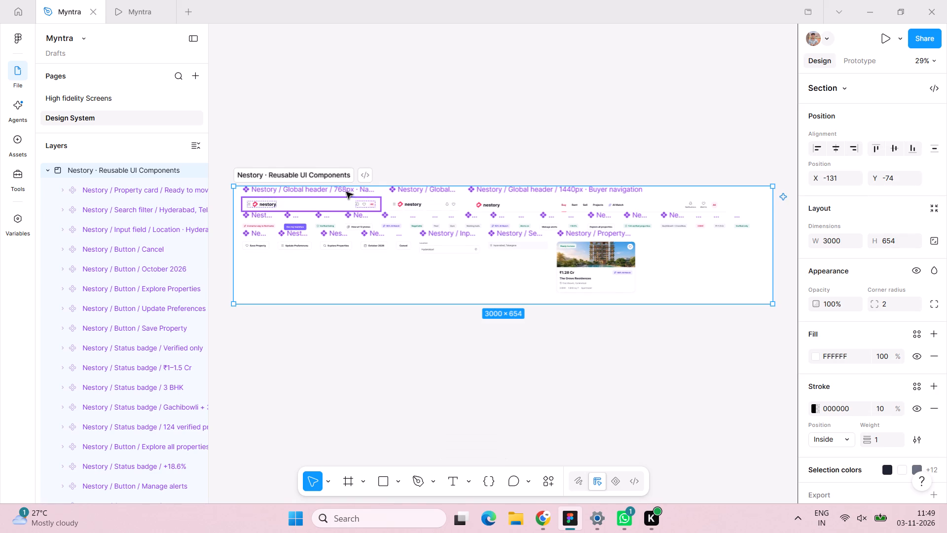
# Ungroup the Nestory · Reusable UI Components section so its components sit directly on the Design System page.
pyautogui.rightClick(339, 176)
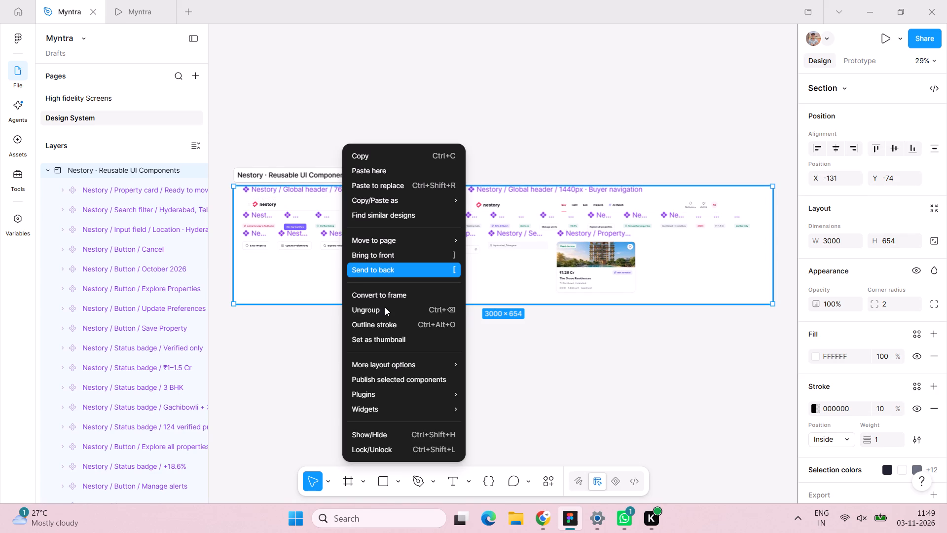
pyautogui.click(385, 307)
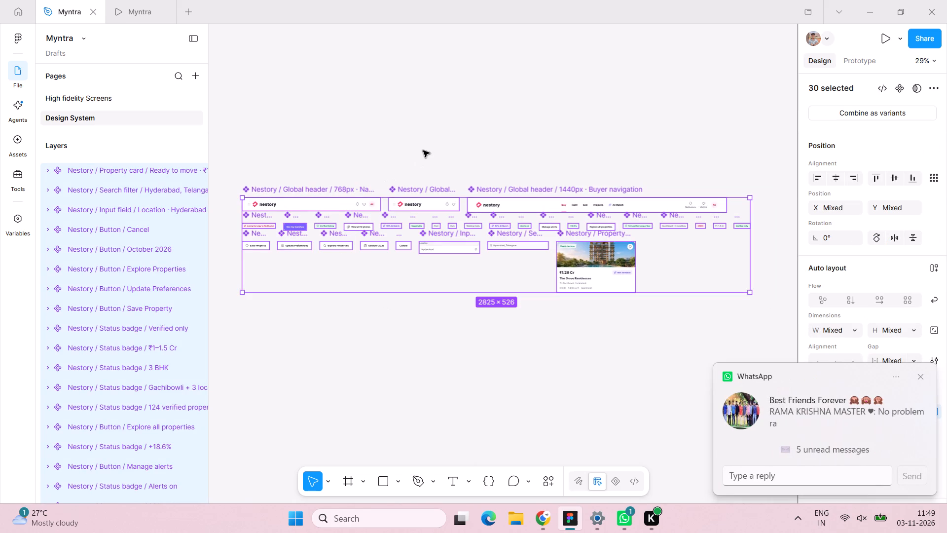
pyautogui.click(427, 144)
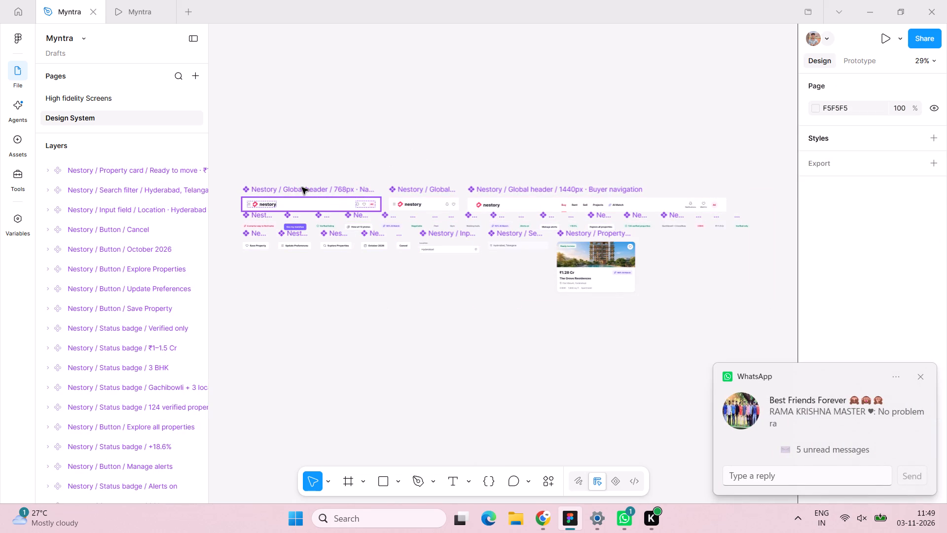
# Move the 768px, 390px and 1440px global headers into one spaced-out row above the other components, at about Y -367.
pyautogui.moveTo(303, 188); pyautogui.dragTo(304, 147)
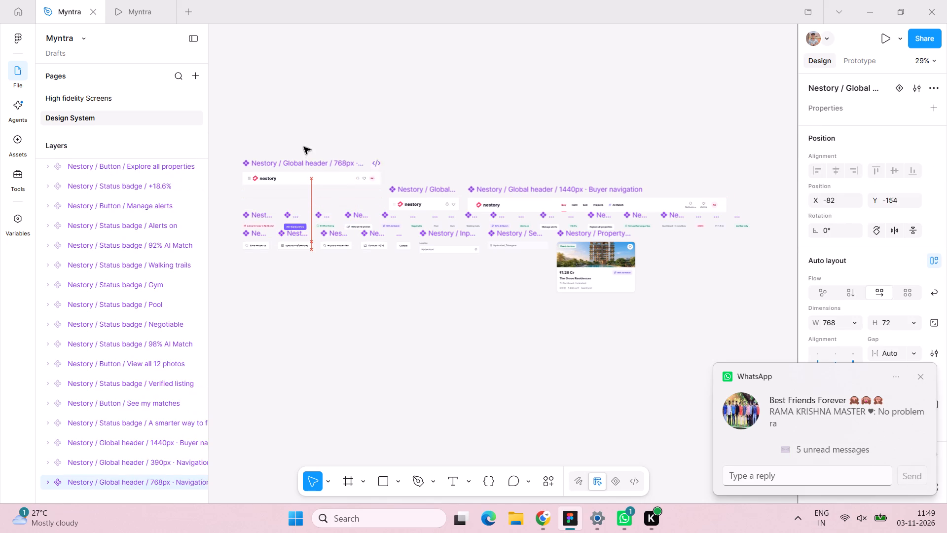
pyautogui.moveTo(304, 147); pyautogui.dragTo(304, 123)
pyautogui.moveTo(412, 187); pyautogui.dragTo(483, 124)
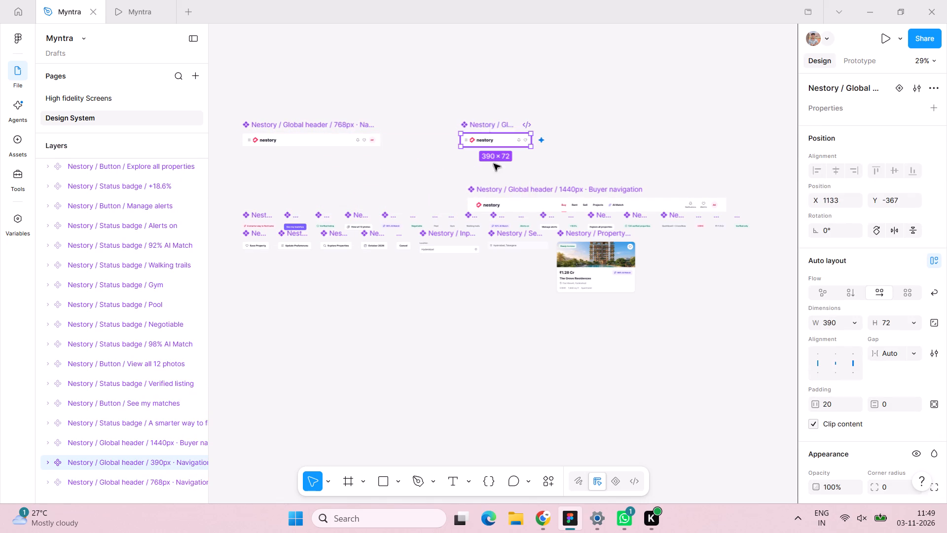
pyautogui.moveTo(523, 189); pyautogui.dragTo(646, 125)
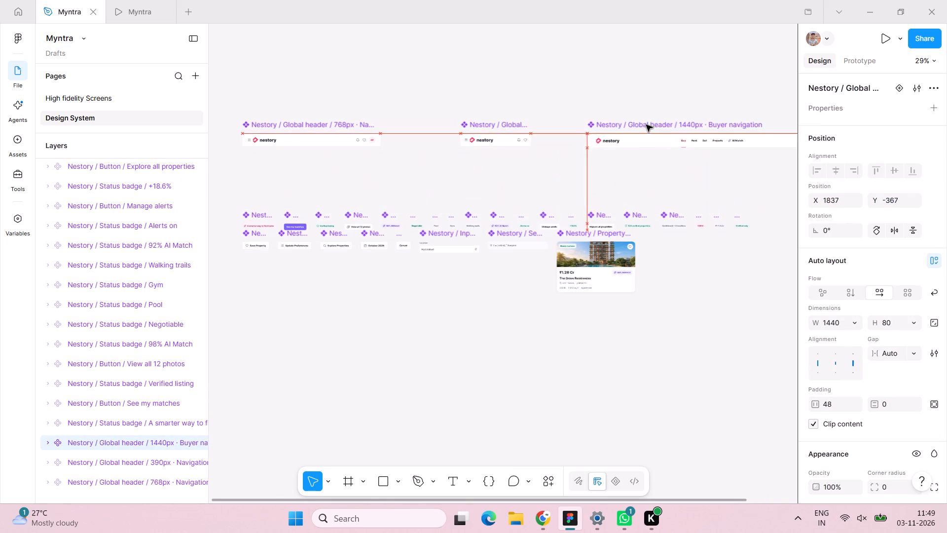
pyautogui.moveTo(646, 125); pyautogui.dragTo(652, 125)
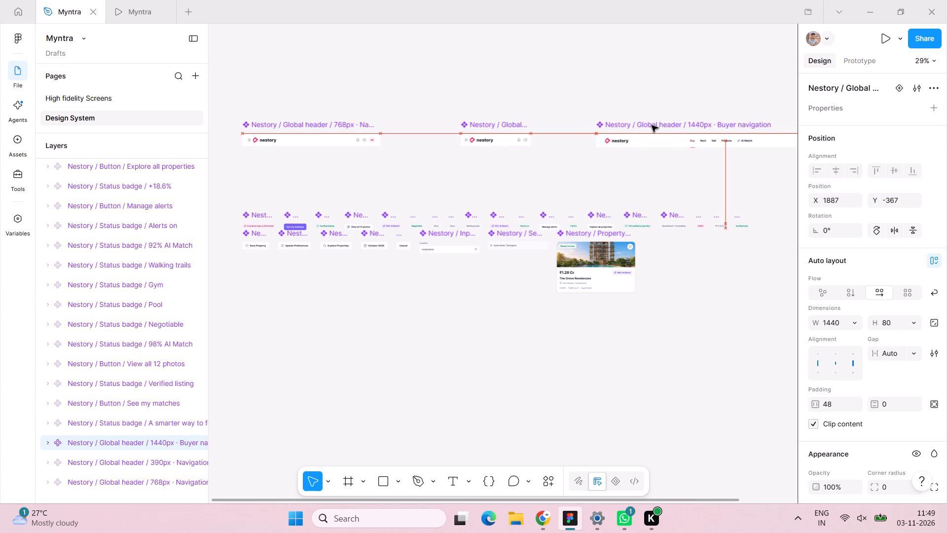
pyautogui.moveTo(652, 125); pyautogui.dragTo(654, 126)
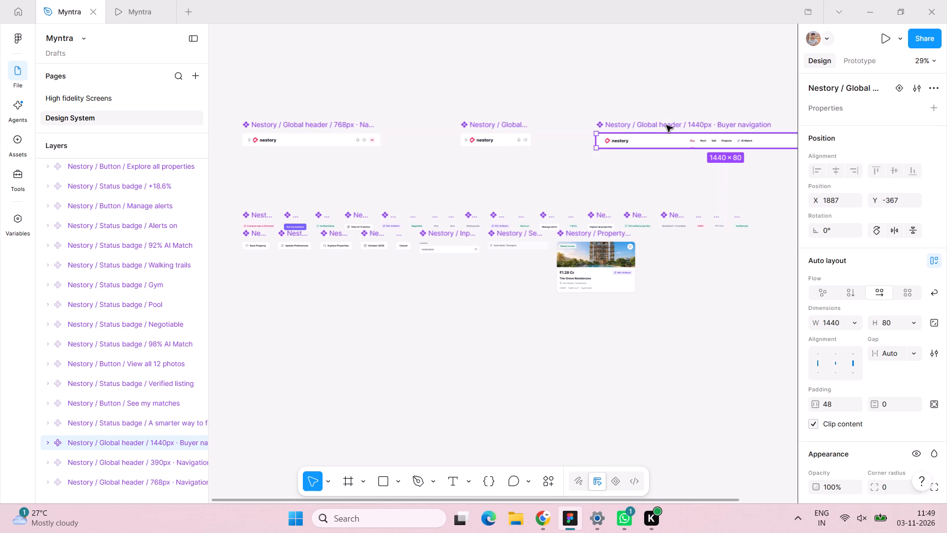
# Nudge the 1440px global header vertically to about Y -371 to line it up with the other two headers.
pyautogui.click(666, 125)
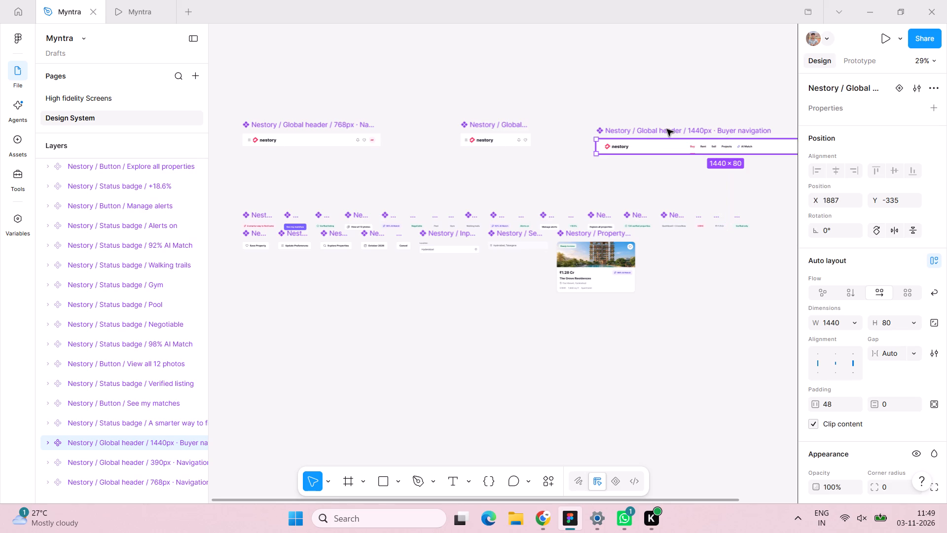
pyautogui.press('Up')
pyautogui.press('Up')
pyautogui.press('Up')
pyautogui.press('Up')
pyautogui.press('Up')
pyautogui.press('Up')
pyautogui.press('Up')
pyautogui.press('Up')
pyautogui.press('Up')
pyautogui.press('Up')
pyautogui.press('Up')
pyautogui.press('Up')
pyautogui.press('Up')
pyautogui.press('Up')
pyautogui.press('Up')
pyautogui.press('Up')
pyautogui.press('Up')
pyautogui.press('Up')
pyautogui.press('Up')
pyautogui.press('Up')
pyautogui.press('Up')
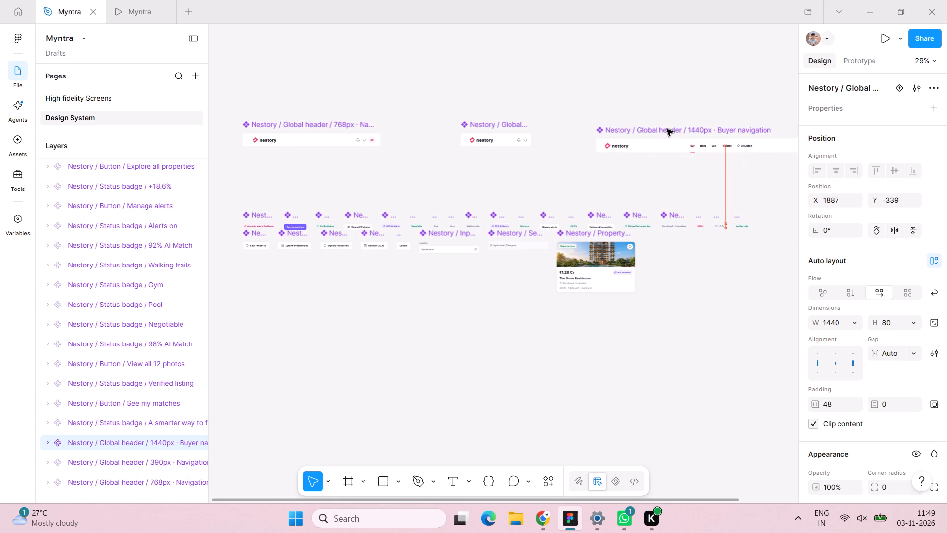
pyautogui.press('Down')
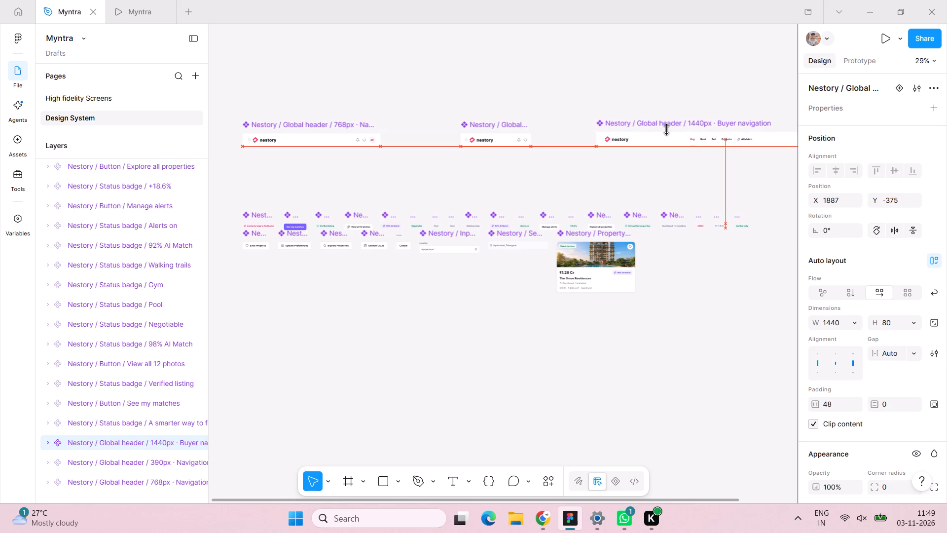
pyautogui.press('Down')
pyautogui.press('Down')
pyautogui.press('Down')
pyautogui.press('Down')
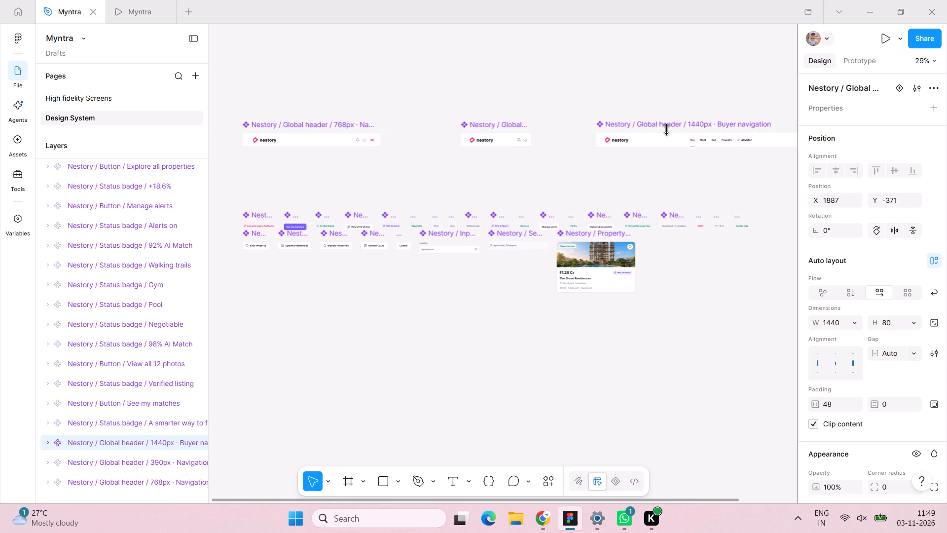
# Stack the "A smarter way" badge, Save Property and Update Preferences in a column under the 768px header, with See my matches beside the badge.
pyautogui.hscroll(1, 434, 243)
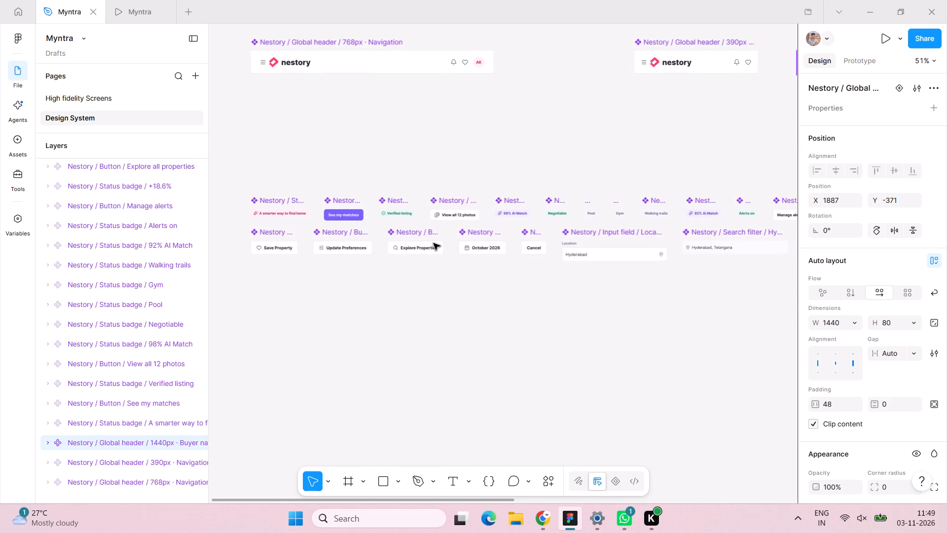
pyautogui.scroll(2, 434, 243)
pyautogui.moveTo(263, 293); pyautogui.dragTo(262, 217)
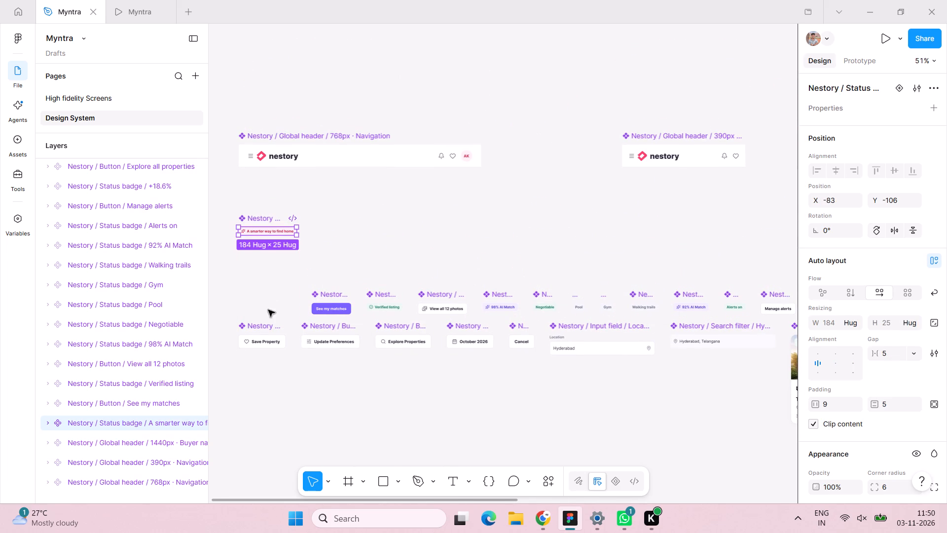
pyautogui.moveTo(260, 328); pyautogui.dragTo(263, 283)
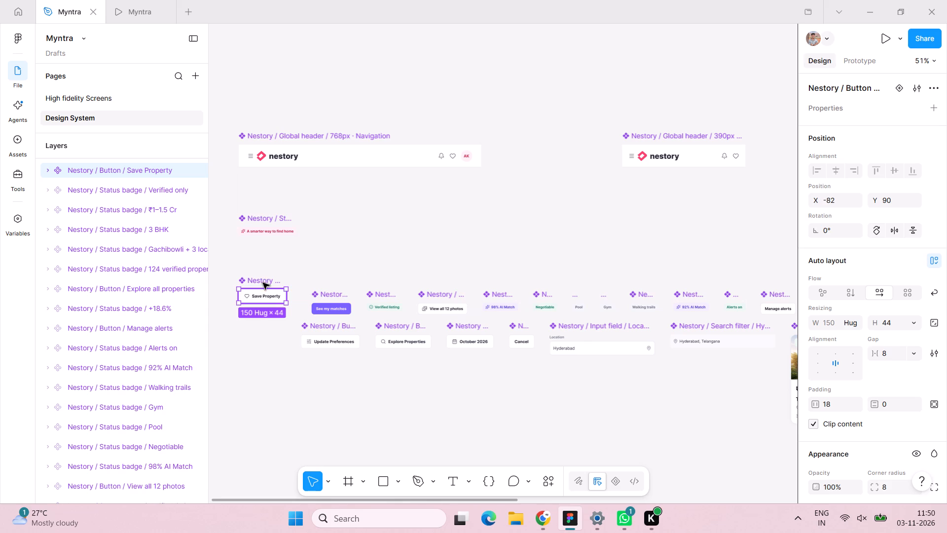
pyautogui.moveTo(330, 292); pyautogui.dragTo(352, 213)
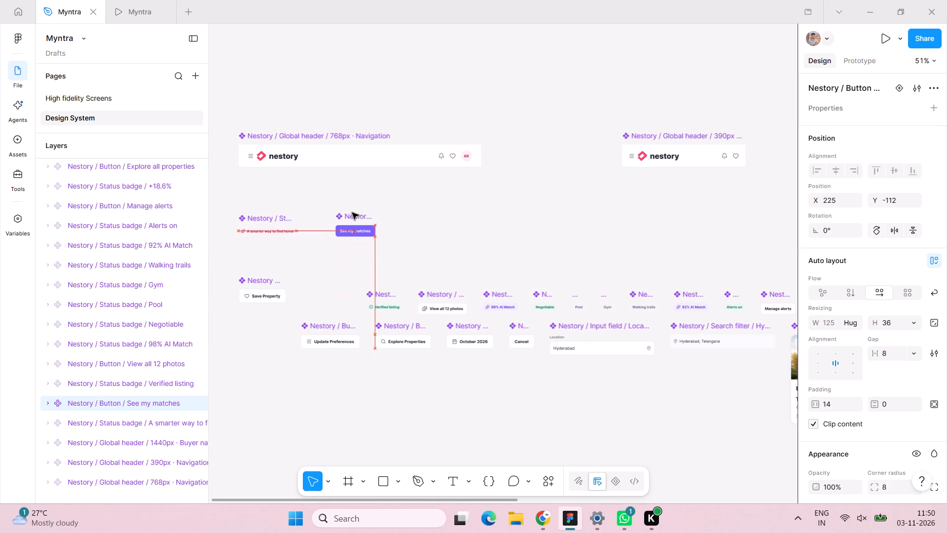
pyautogui.moveTo(352, 213); pyautogui.dragTo(352, 214)
pyautogui.moveTo(322, 320); pyautogui.dragTo(280, 336)
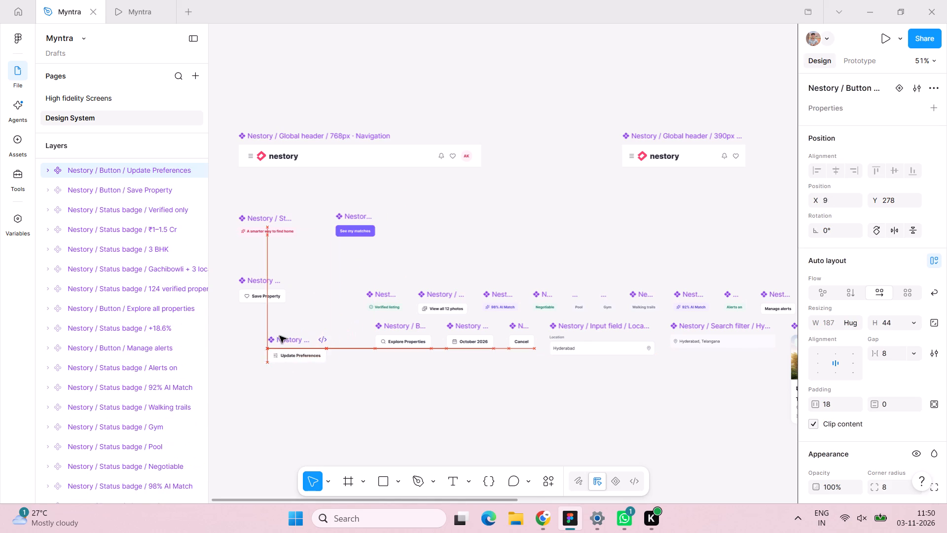
pyautogui.moveTo(280, 336); pyautogui.dragTo(261, 336)
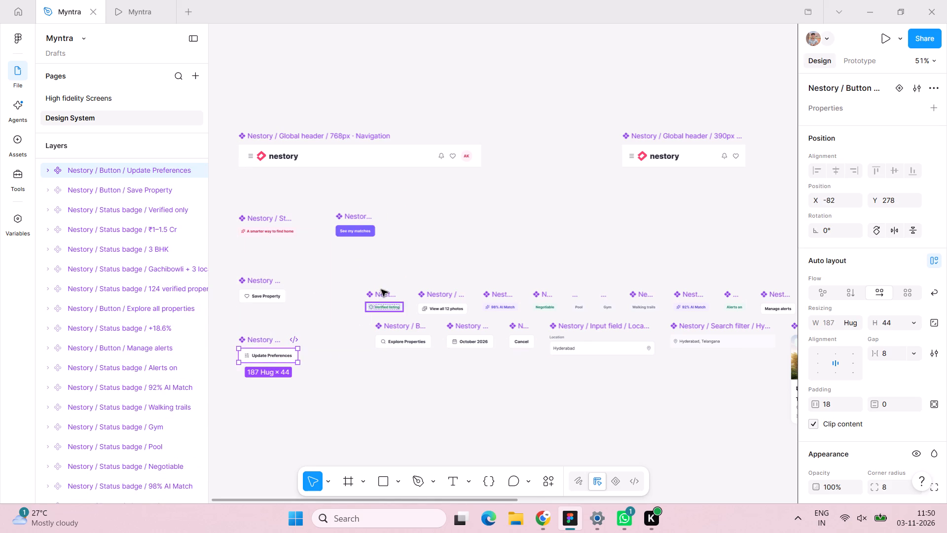
# Place the Verified listing badge beside See my matches, and stack View all 12 photos and Explore Properties below See my matches.
pyautogui.moveTo(382, 289); pyautogui.dragTo(419, 216)
pyautogui.moveTo(432, 289); pyautogui.dragTo(318, 291)
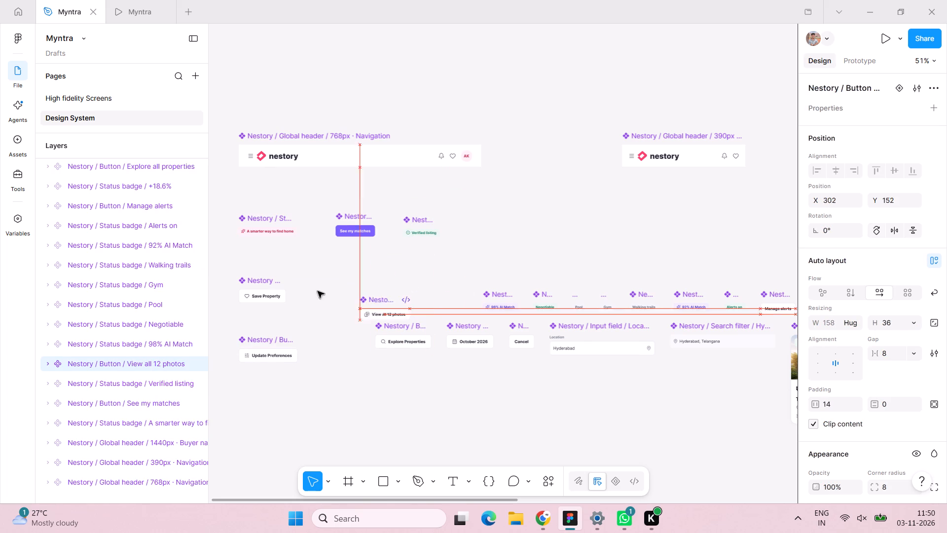
pyautogui.moveTo(318, 291); pyautogui.dragTo(345, 276)
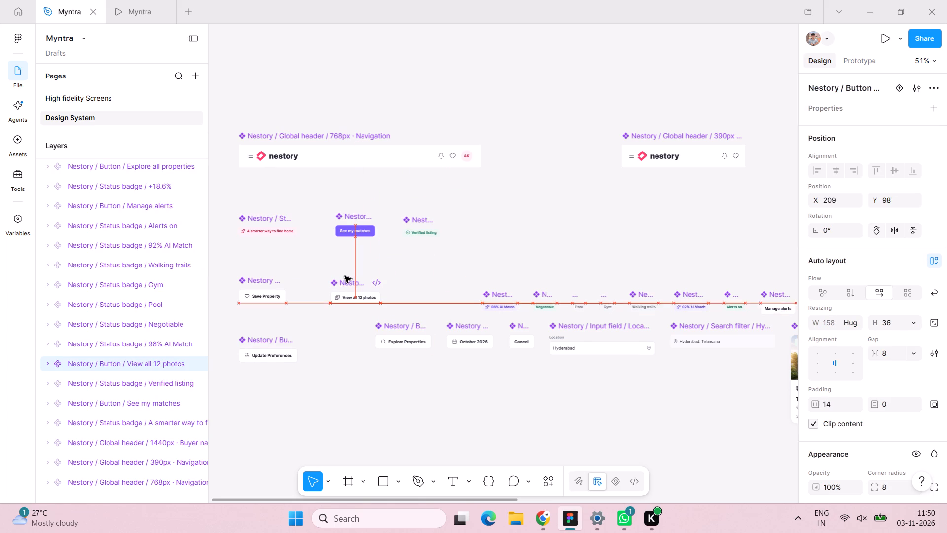
pyautogui.moveTo(345, 276); pyautogui.dragTo(345, 278)
pyautogui.moveTo(404, 326); pyautogui.dragTo(369, 340)
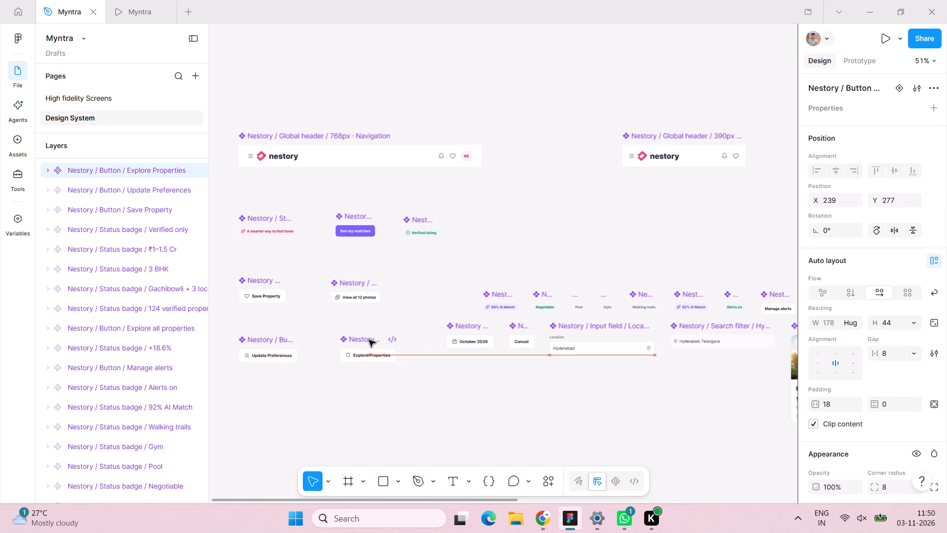
pyautogui.moveTo(369, 340); pyautogui.dragTo(359, 339)
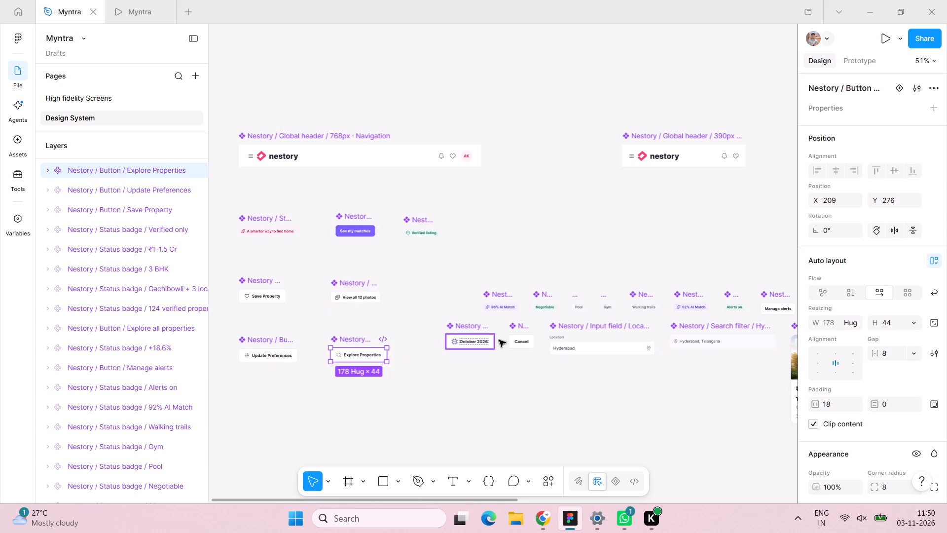
pyautogui.hscroll(-3, 507, 332)
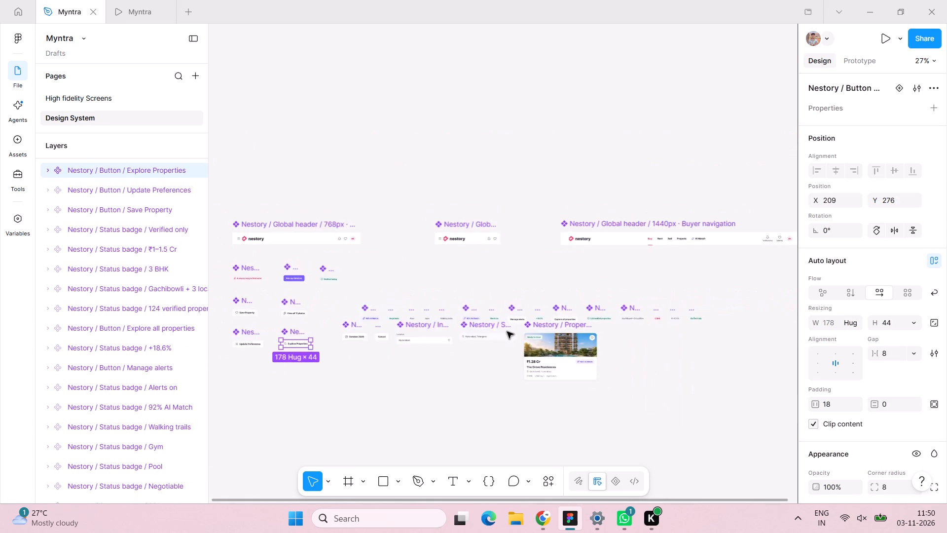
# Switch to Chrome, open the Behance profile in a new tab and look through its projects and details.
pyautogui.hotkey('alt', 'Tab')
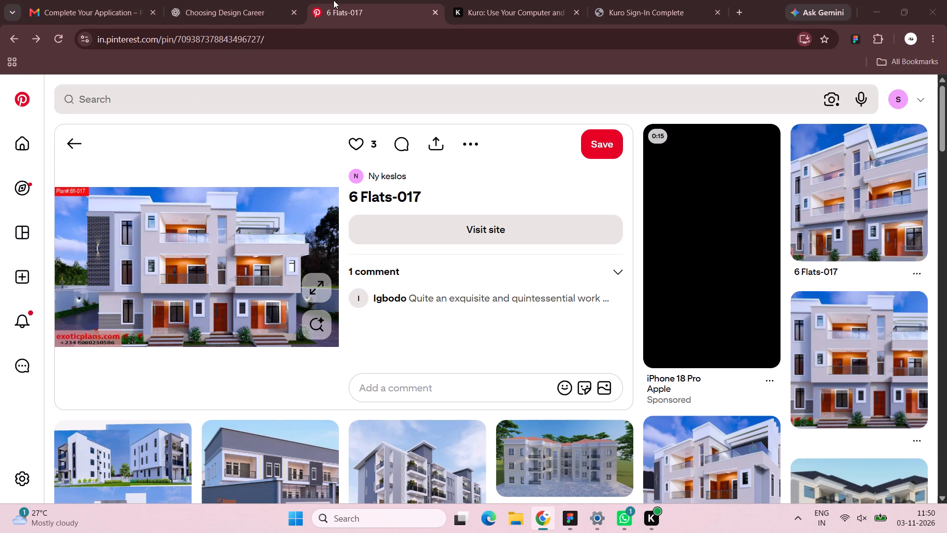
pyautogui.click(737, 11)
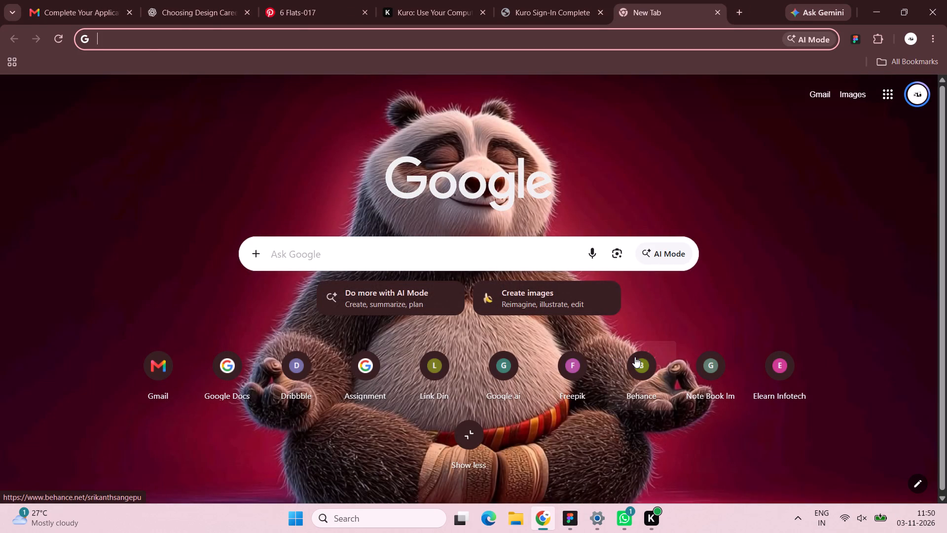
pyautogui.click(635, 357)
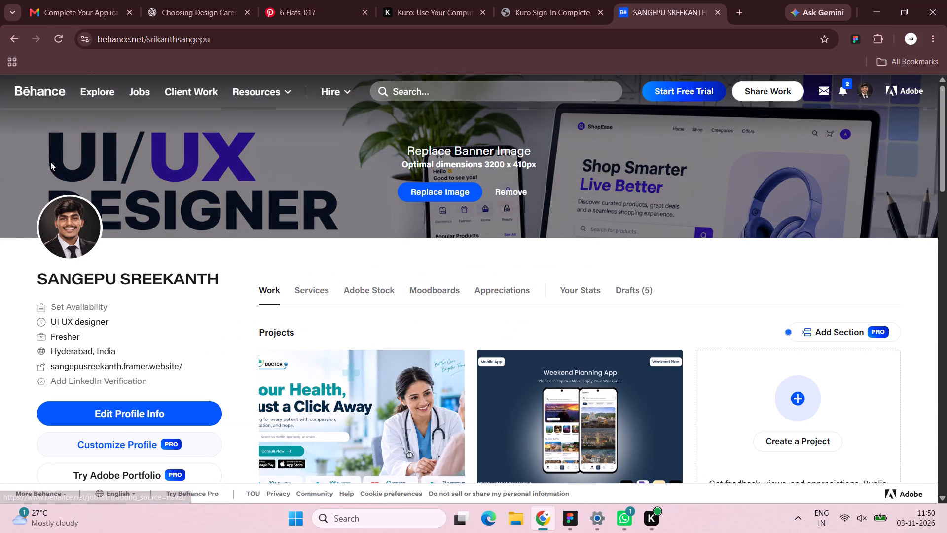
pyautogui.scroll(-6, 55, 161)
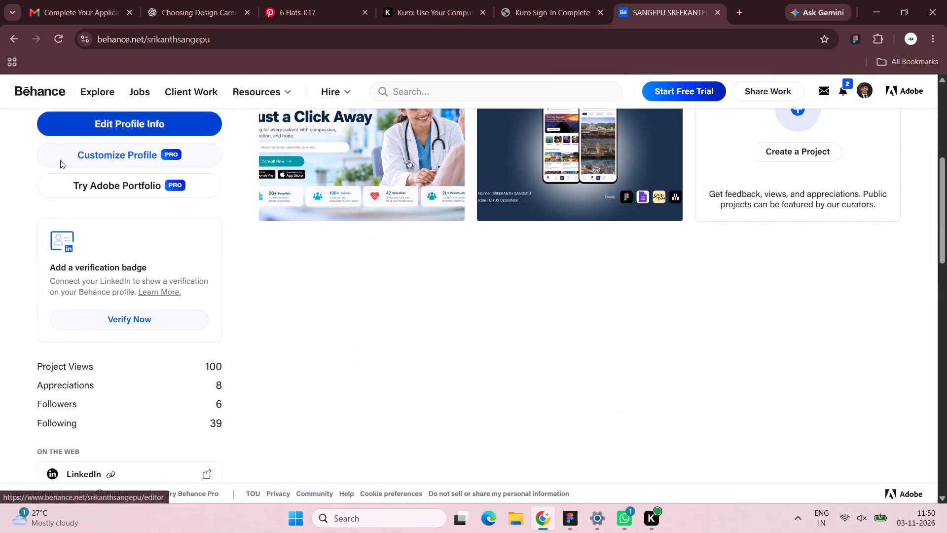
pyautogui.scroll(10, 63, 159)
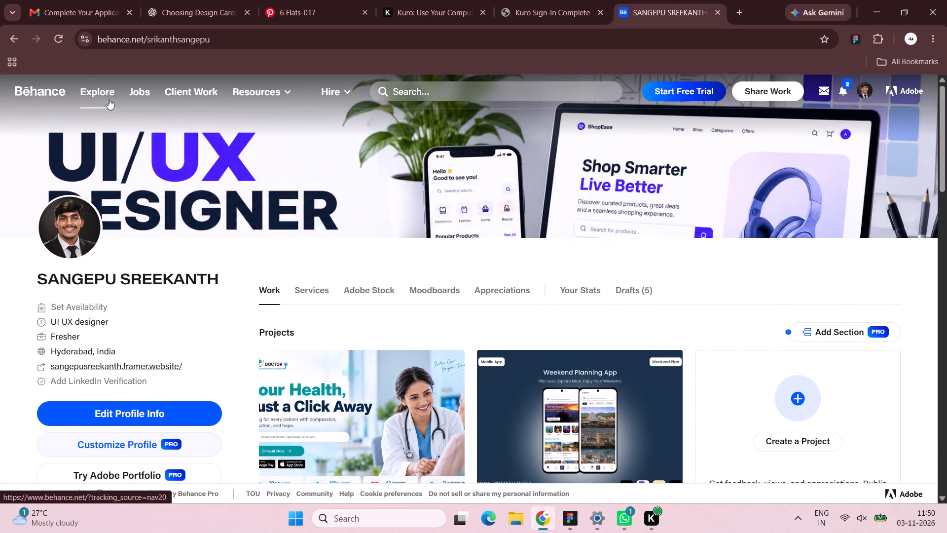
# Go to Behance's Explore page and search People for "saikumar".
pyautogui.click(106, 92)
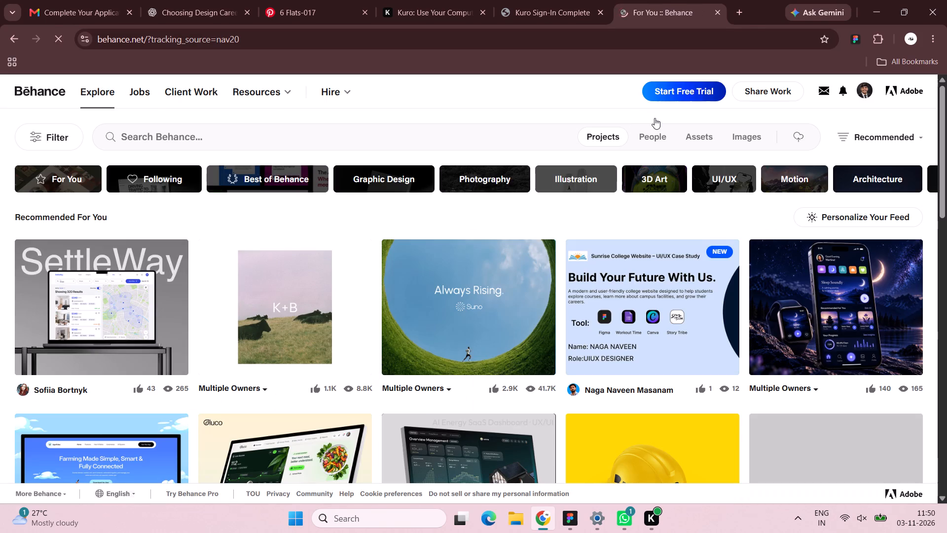
pyautogui.click(655, 136)
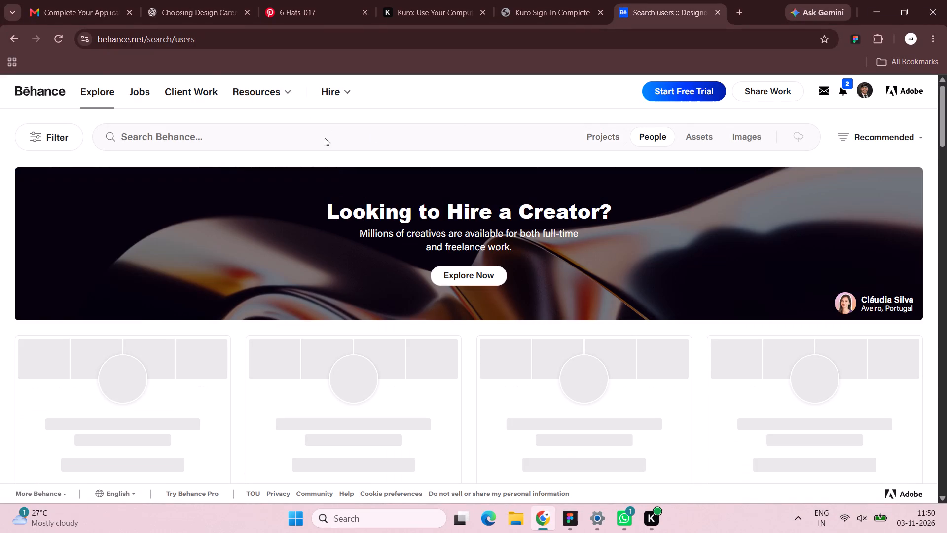
pyautogui.click(320, 139)
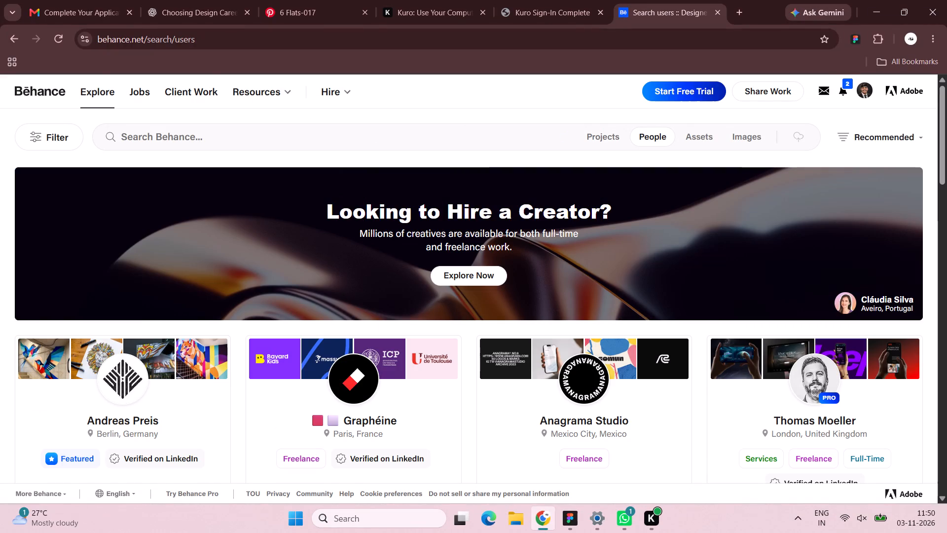
pyautogui.write('sa')
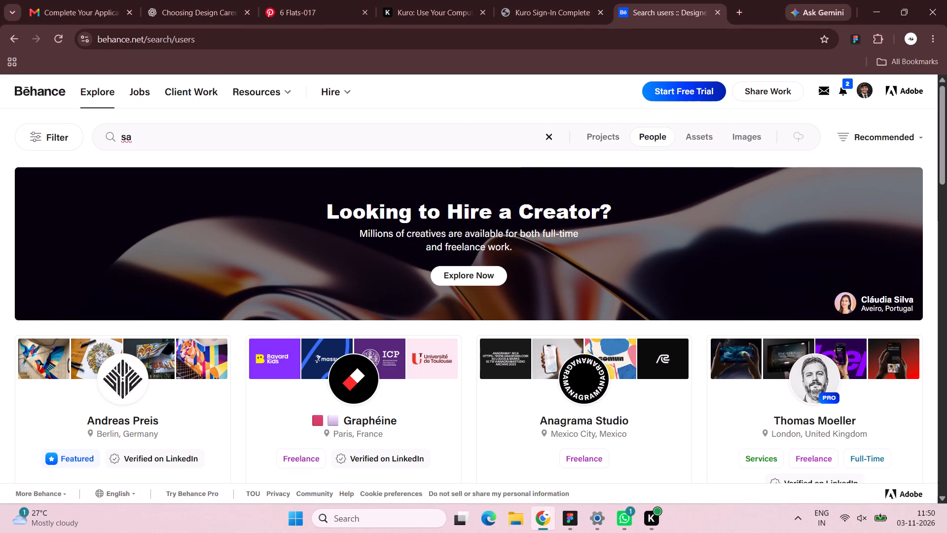
pyautogui.write('ikumar')
pyautogui.press('Return')
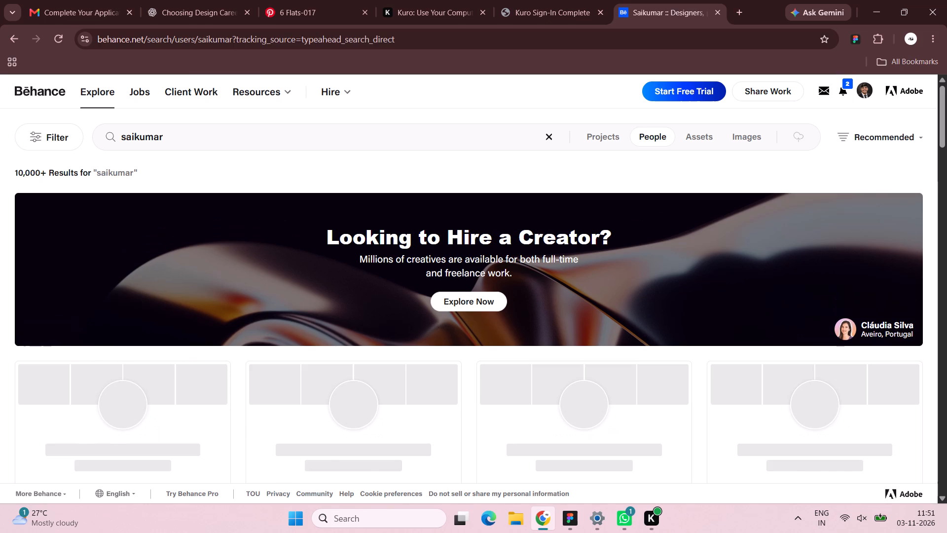
# Look through the people results and open the profile of the Hyderabad freelancer whose work previews include HOPSIKO.
pyautogui.scroll(-1, 298, 362)
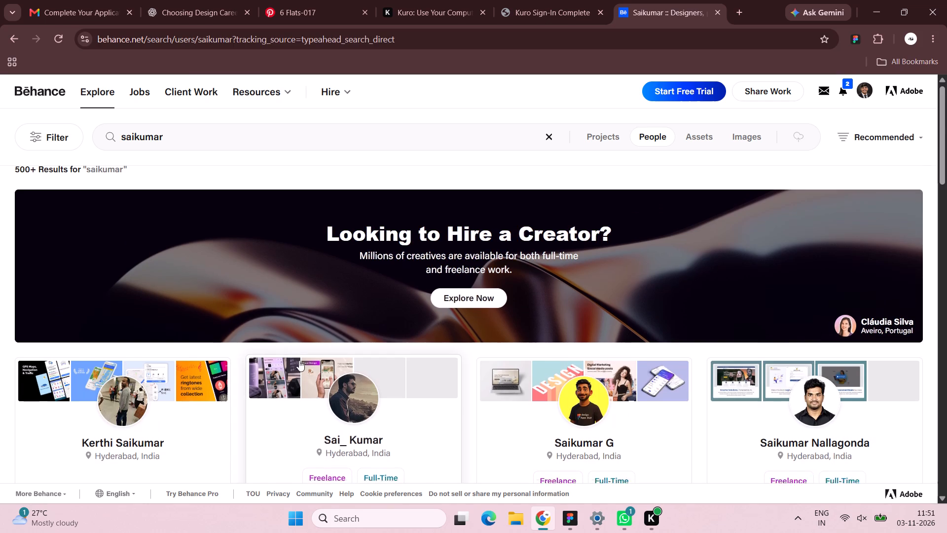
pyautogui.scroll(-6, 299, 360)
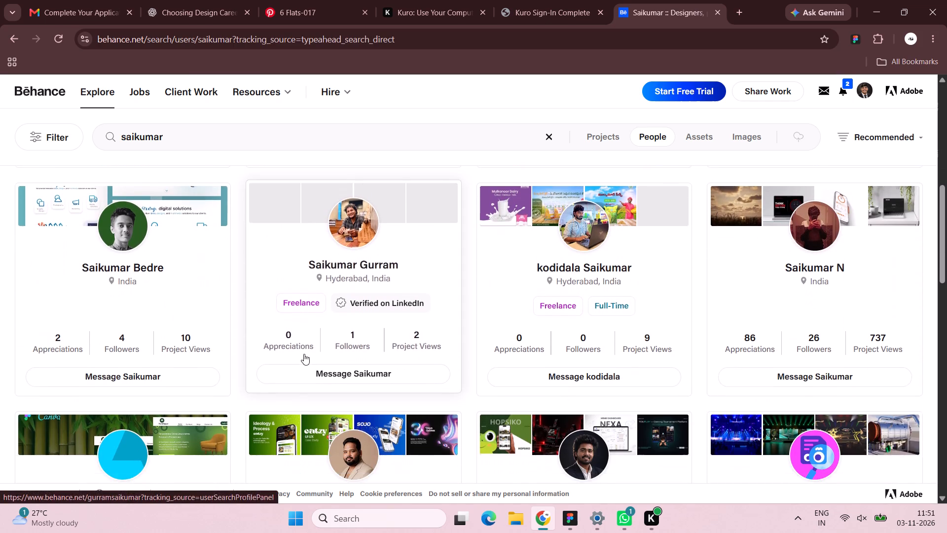
pyautogui.scroll(-2, 304, 354)
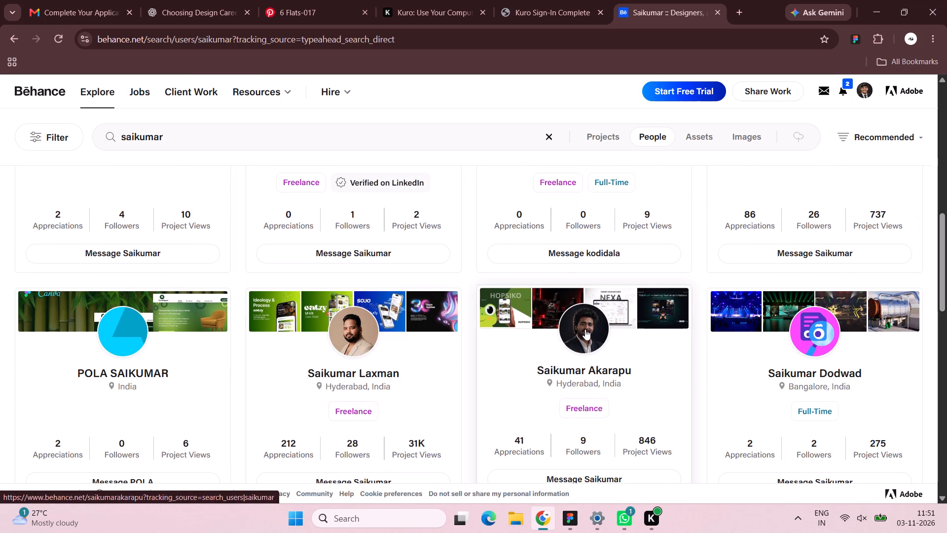
pyautogui.click(585, 329)
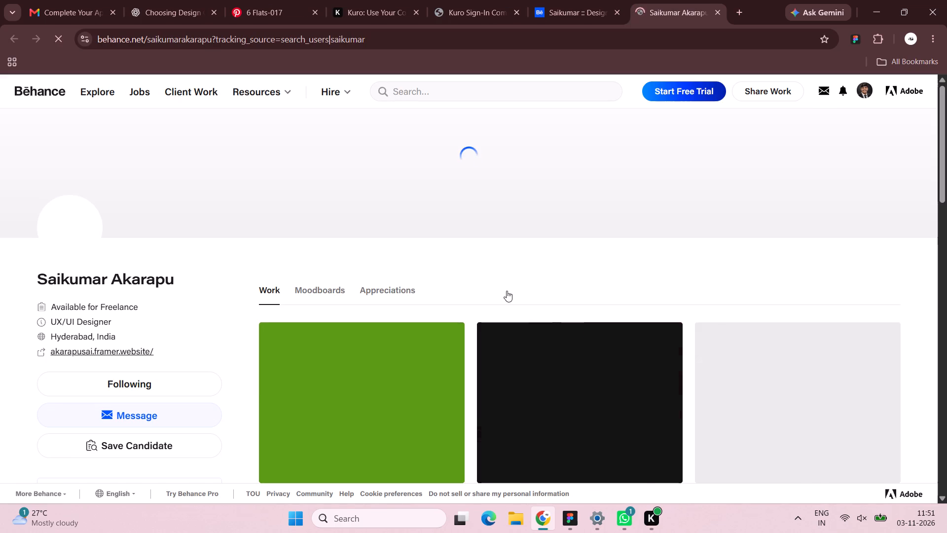
# Look over the designer's projects and open the HOPSIKO-Travel Companion App UX Audit case study.
pyautogui.scroll(-3, 433, 277)
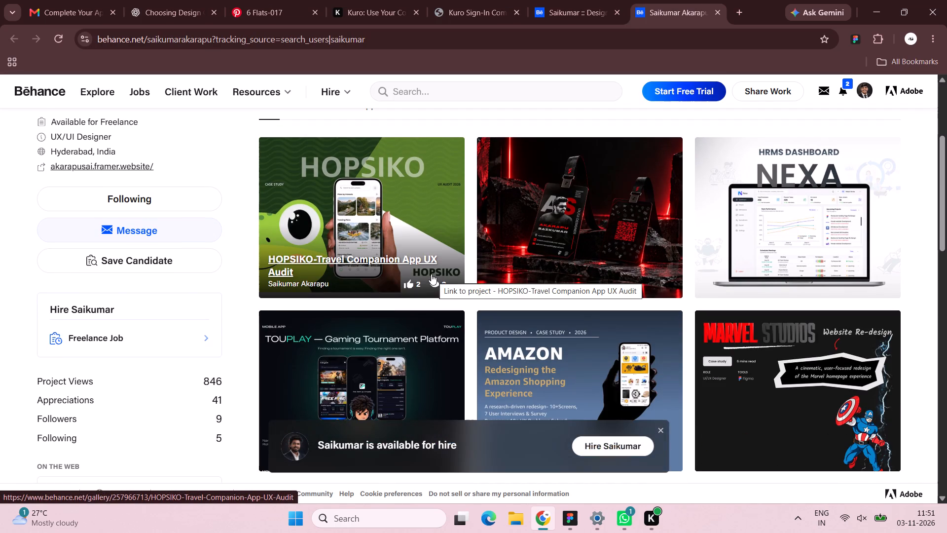
pyautogui.scroll(1, 431, 274)
pyautogui.doubleClick(409, 275)
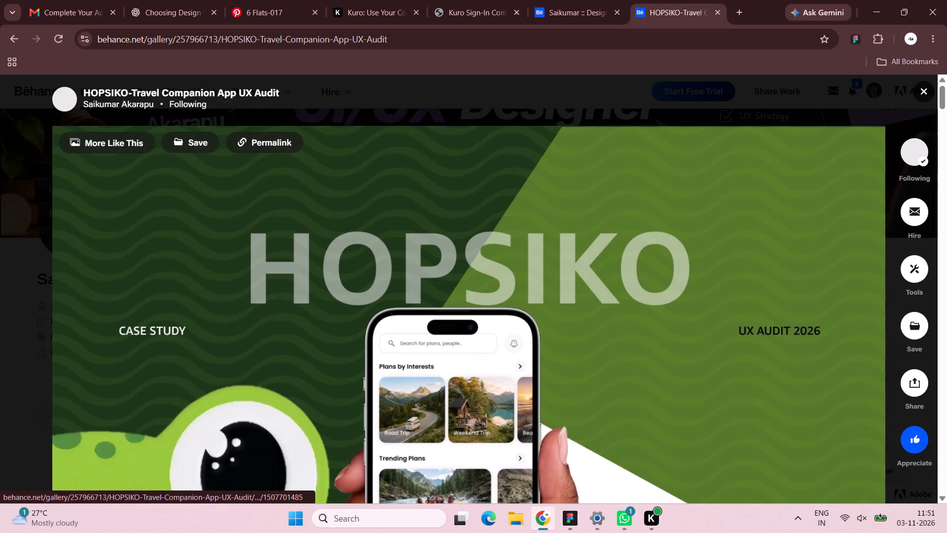
# Read the HOPSIKO case study's introduction, About section and the Problem & User Pain Points analysis of the current app screens.
pyautogui.scroll(-3, 473, 236)
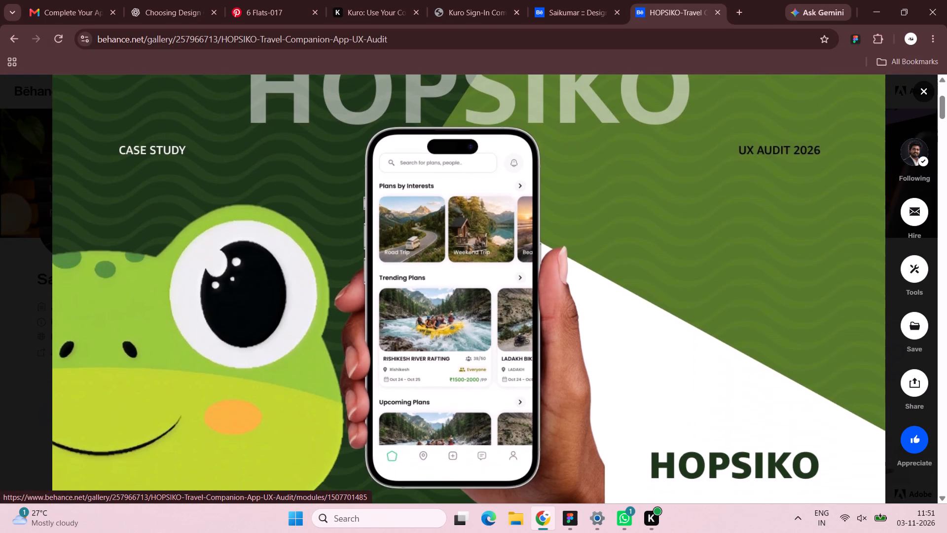
pyautogui.scroll(-4, 473, 236)
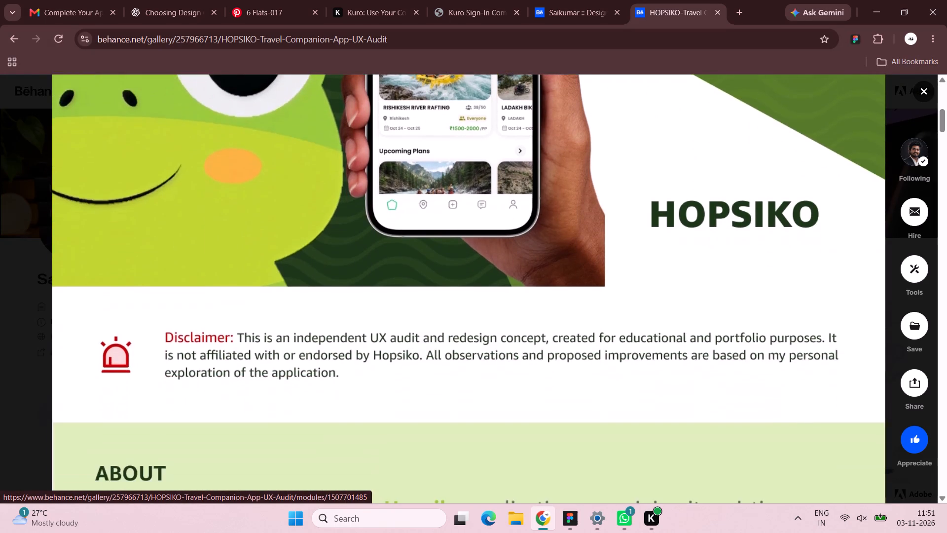
pyautogui.scroll(-7, 474, 235)
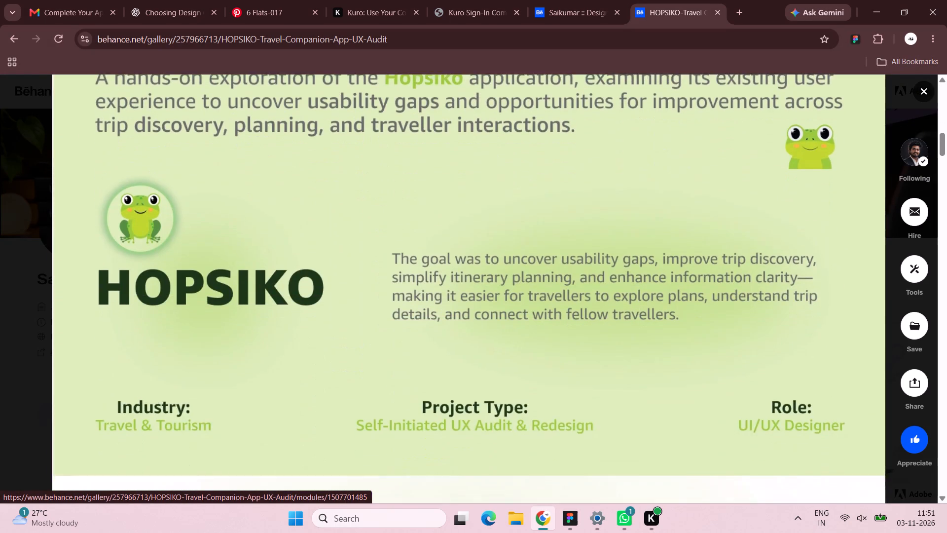
pyautogui.scroll(-7, 474, 235)
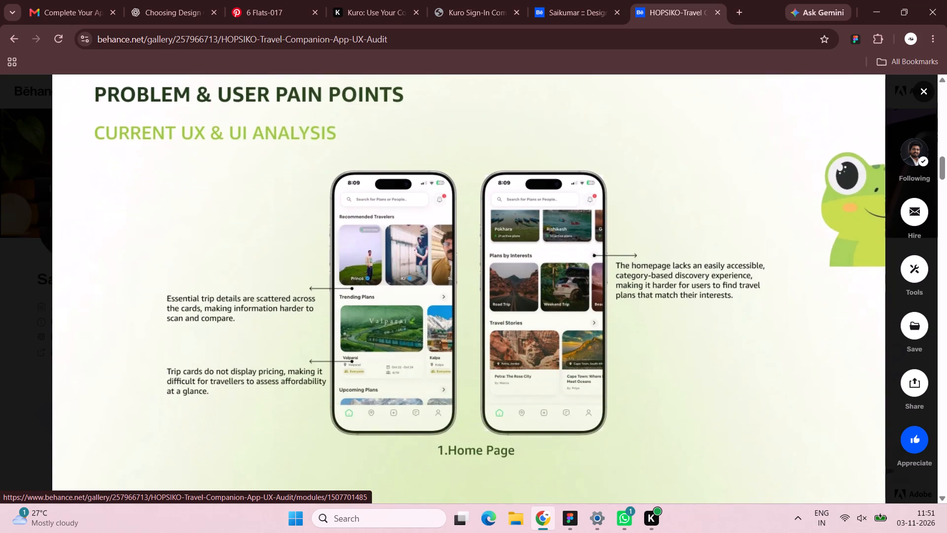
pyautogui.scroll(-11, 474, 235)
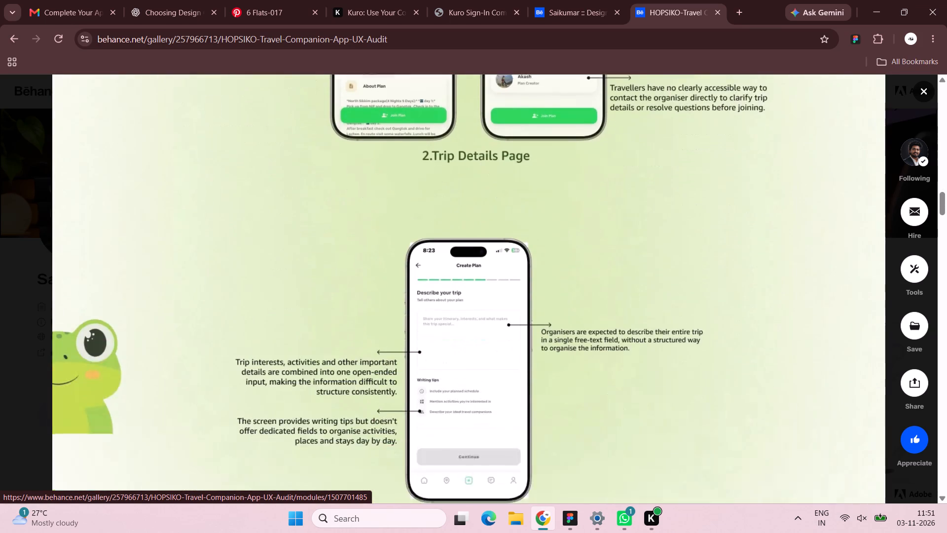
pyautogui.scroll(-17, 475, 235)
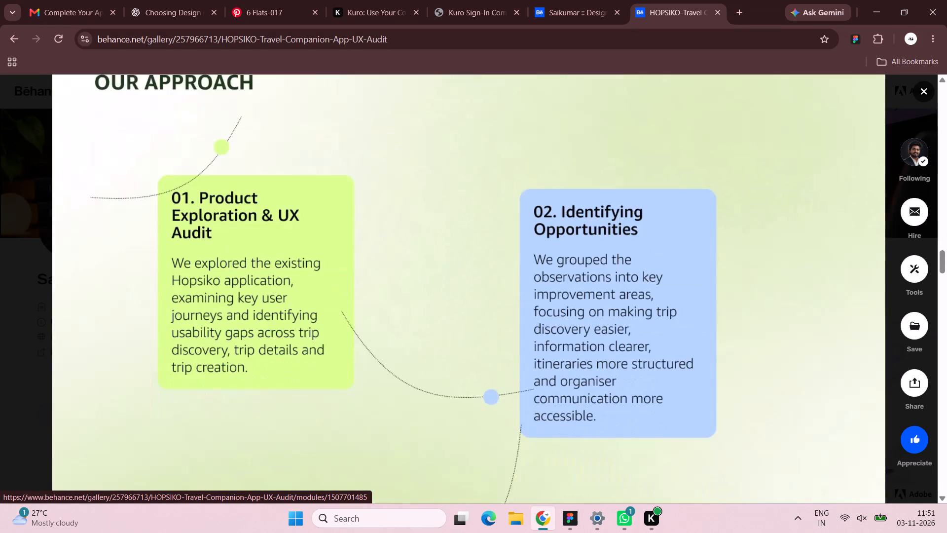
pyautogui.scroll(-17, 477, 231)
pyautogui.scroll(-4, 480, 229)
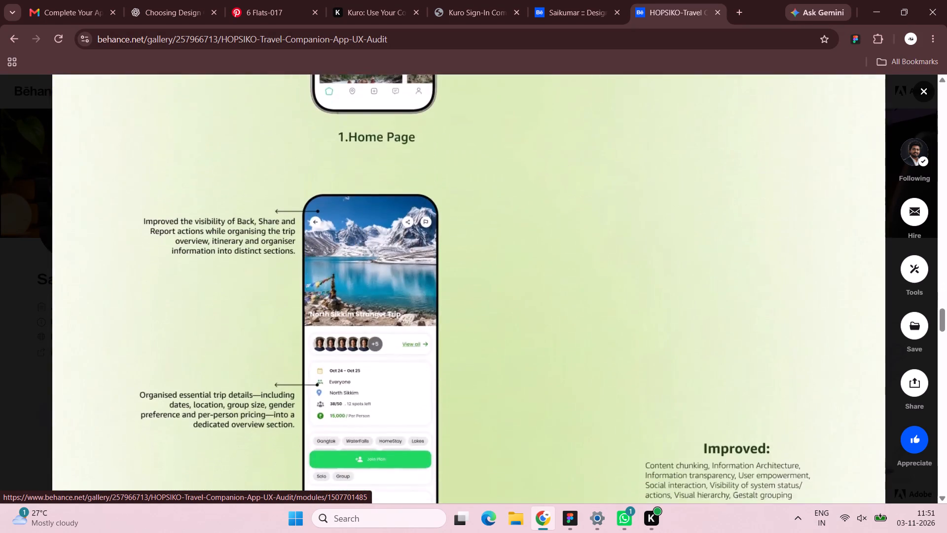